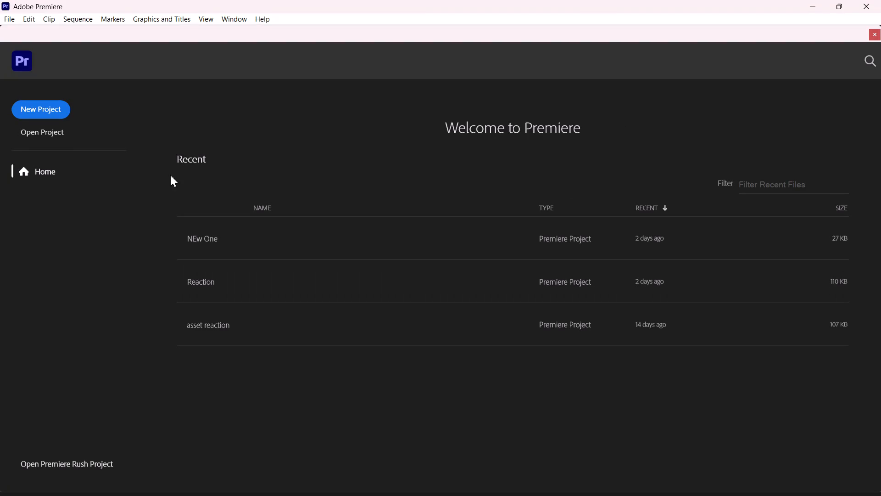
Start a new project and set its location to E:\Premiere Pro\Projects\GTA 6 Reboot\Project Files.
click(43, 112)
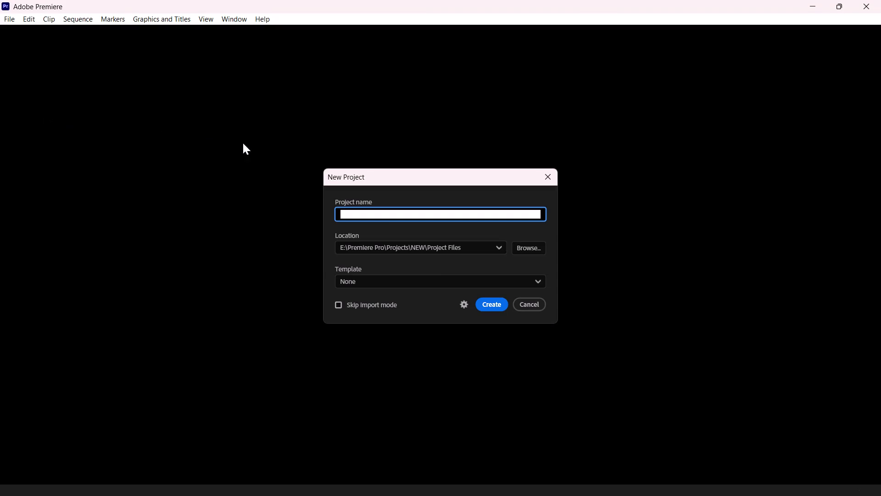
click(513, 252)
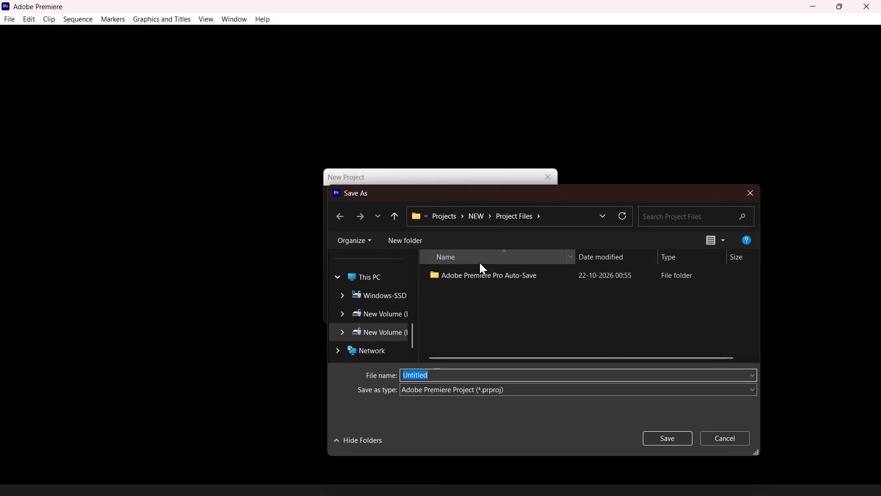
click(395, 338)
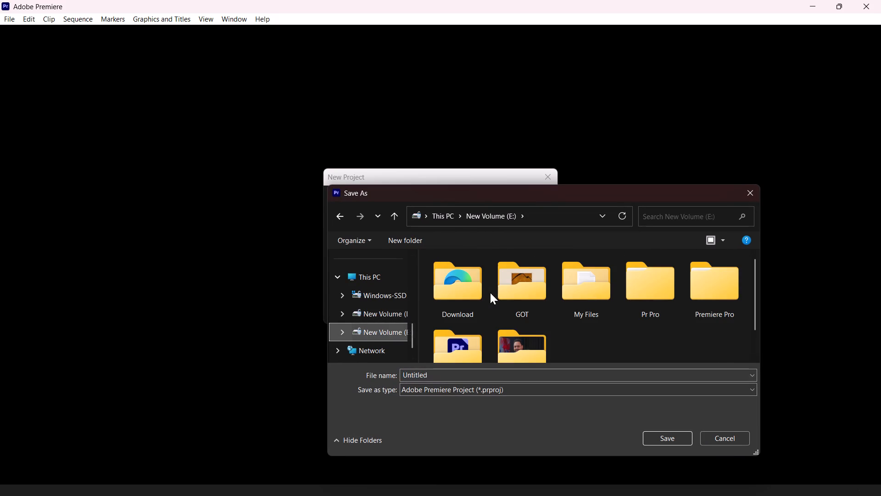
double_click(731, 262)
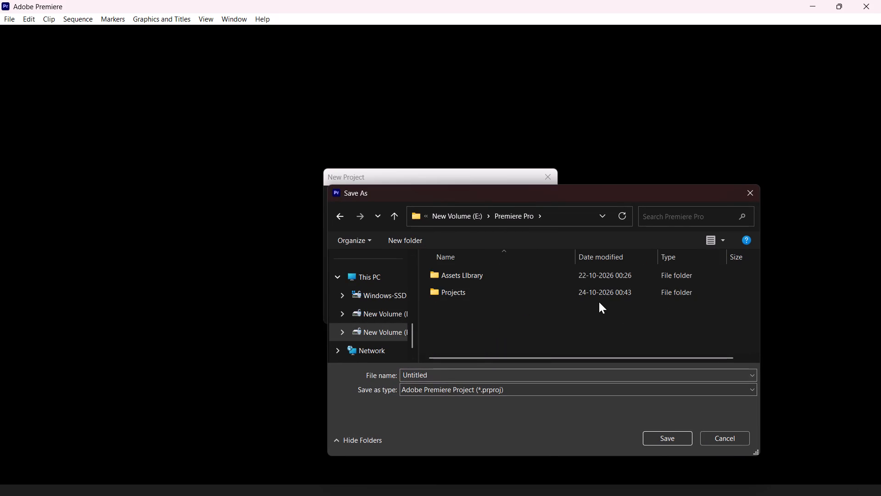
double_click(590, 297)
double_click(543, 293)
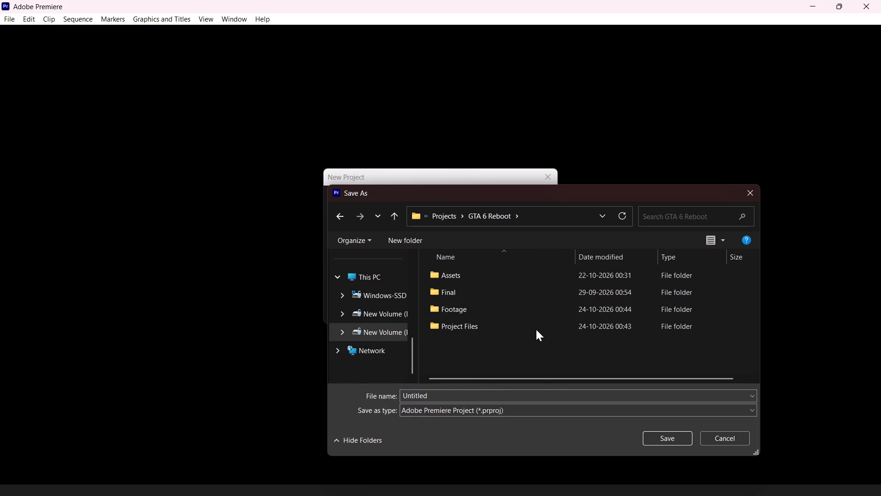
double_click(536, 329)
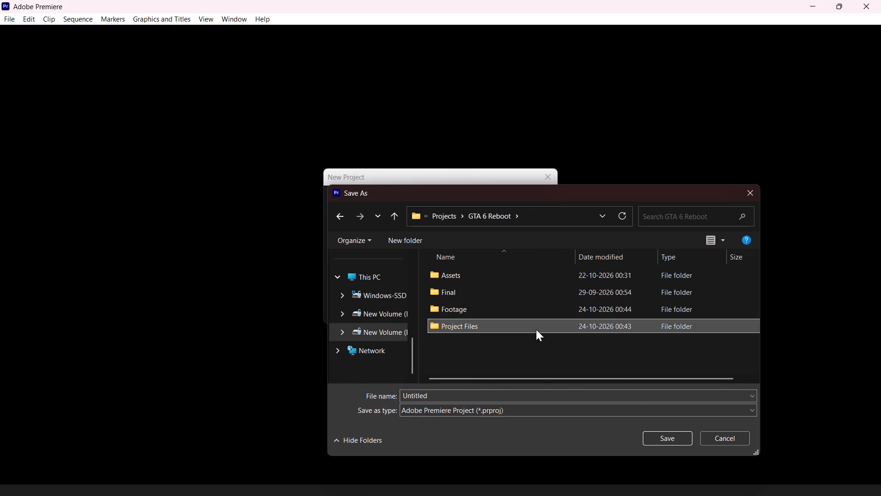
click(679, 440)
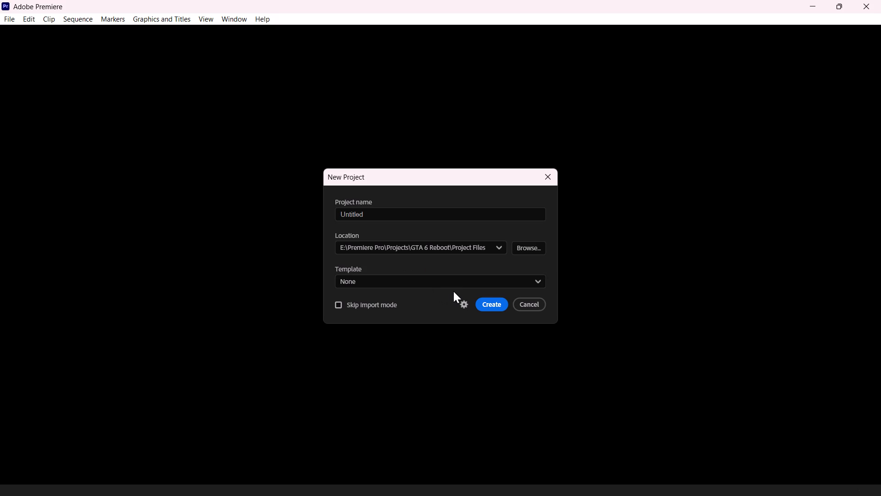
Name the project GTA 6 SMTH and create it.
click(459, 216)
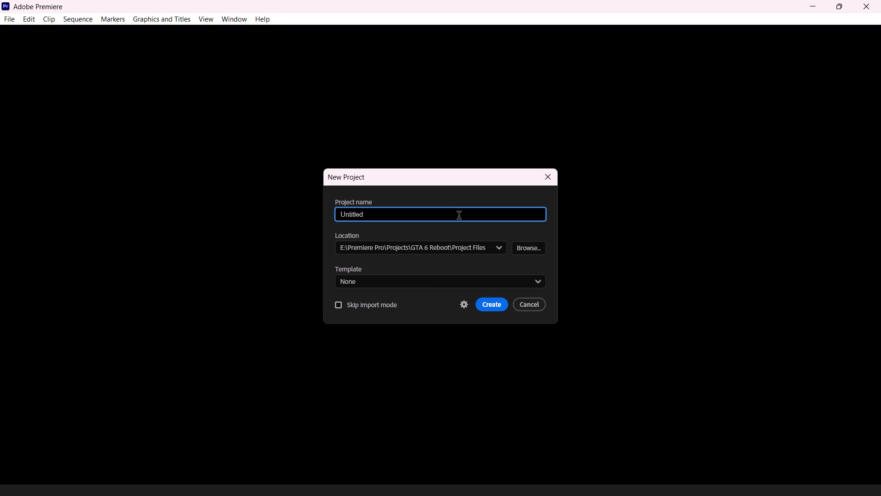
text(GTA 6)
key(Left)
key(Left)
key(Left)
key(Left)
key(Left)
key(Left)
key(Right)
key(BackSpace)
key(BackSpace)
key(BackSpace)
key(BackSpace)
key(BackSpace)
key(BackSpace)
key(BackSpace)
key(BackSpace)
key(BackSpace)
key(BackSpace)
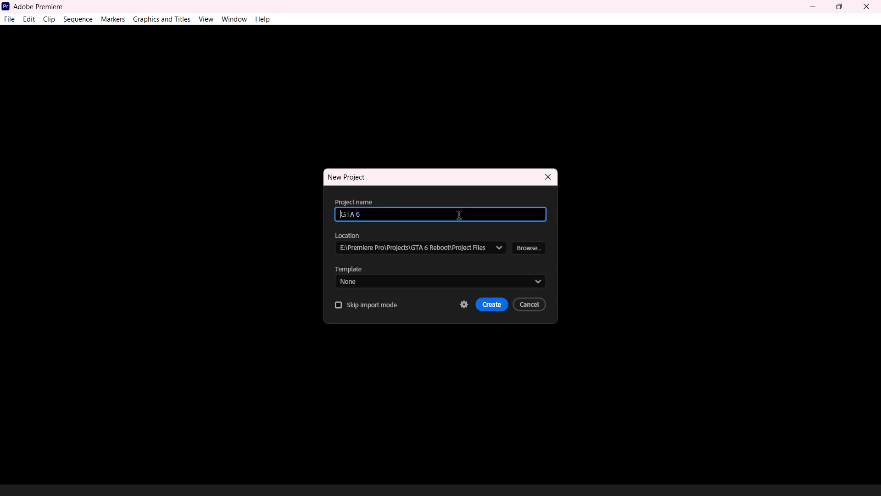
key(Right)
key(Right)
key(Right)
key(Right)
key(Right)
key(space)
text(SMTH)
key(Return)
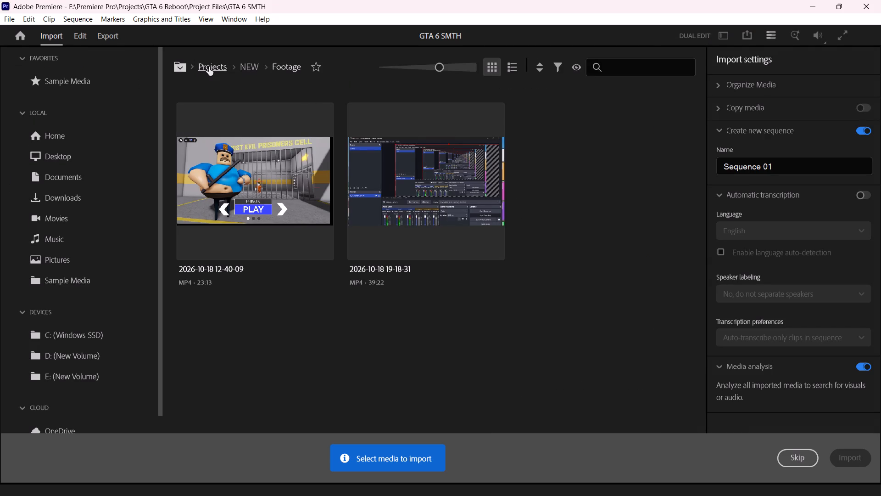
Import MP3 files 1, 2 and 3 from the drive-download folder in the GTA 6 Reboot Footage folder into a new sequence.
click(223, 68)
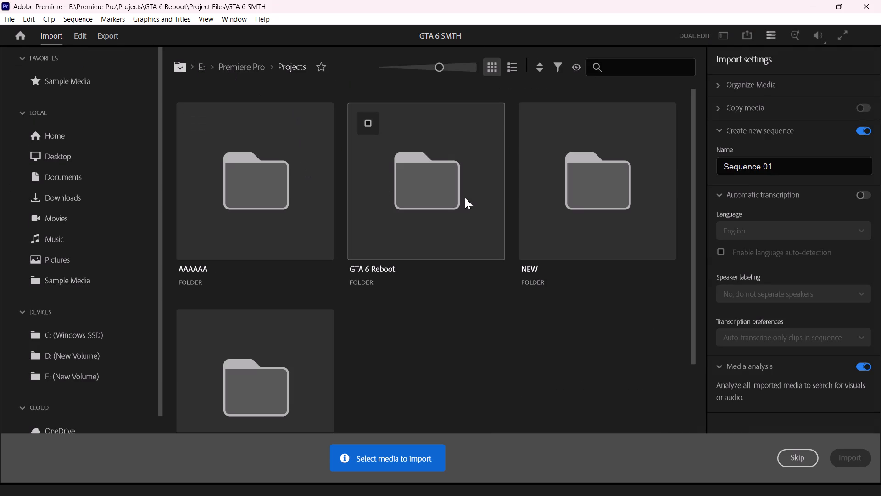
double_click(448, 204)
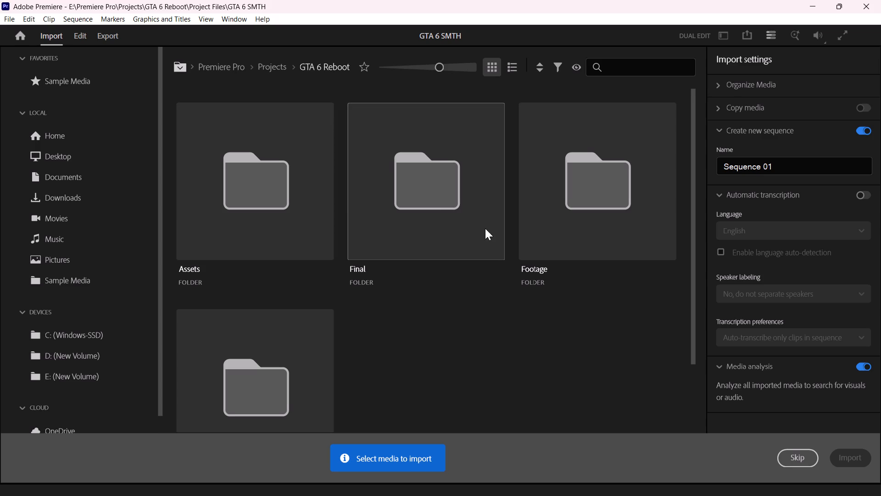
double_click(552, 242)
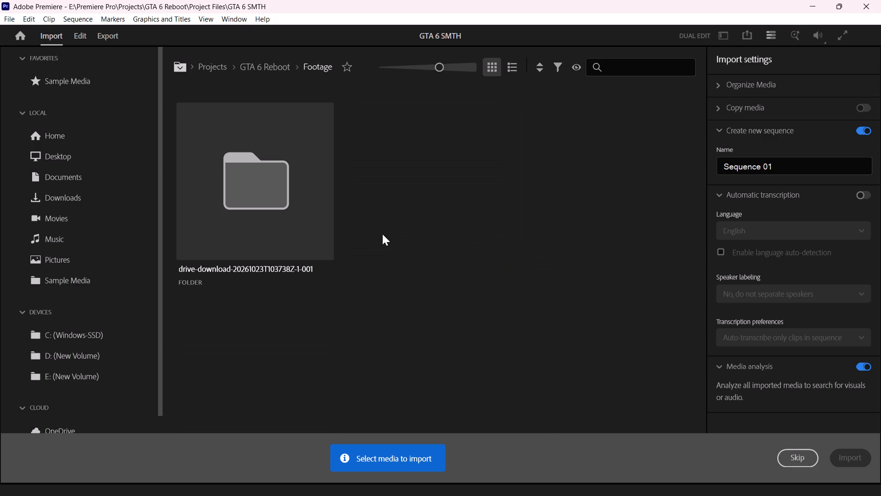
double_click(280, 233)
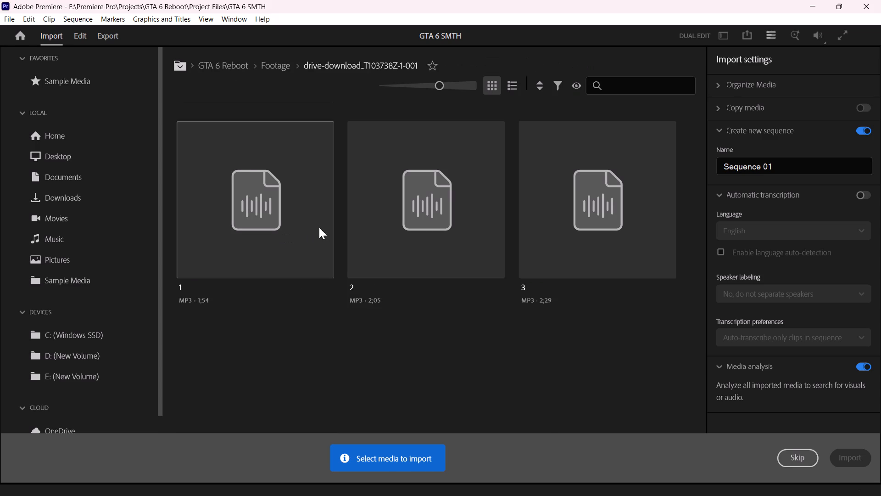
drag(555, 379, 554, 301)
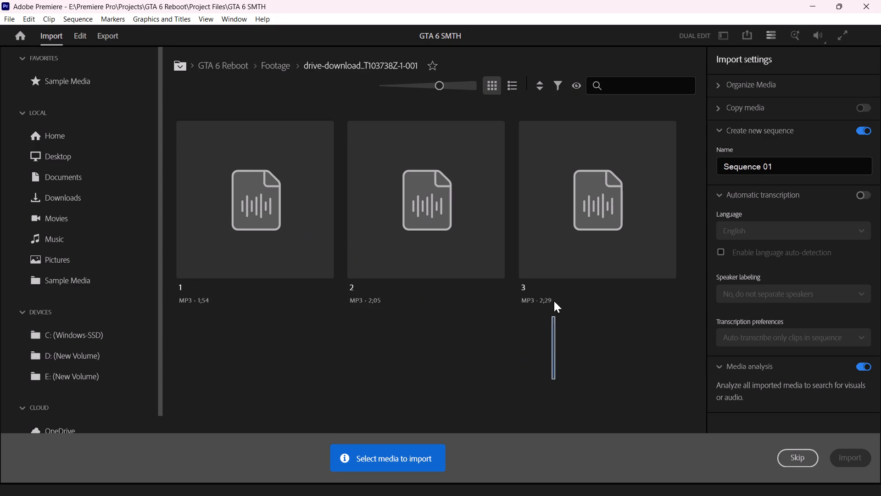
drag(554, 301, 297, 255)
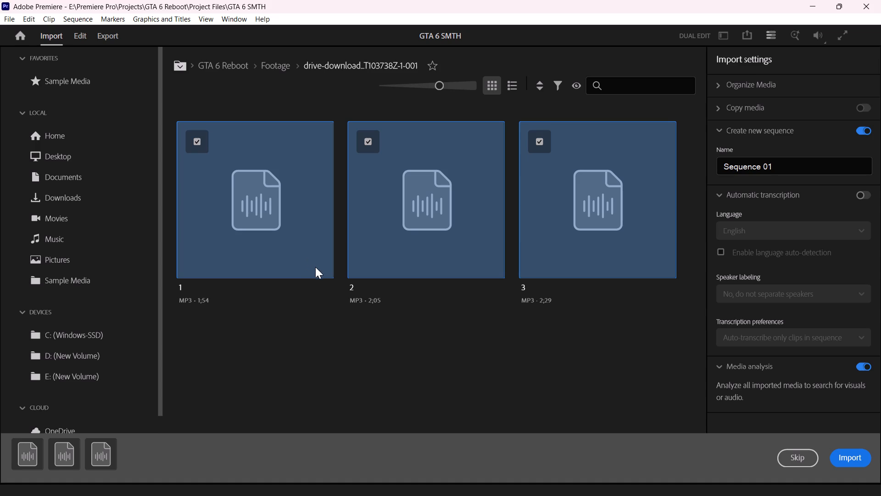
click(850, 460)
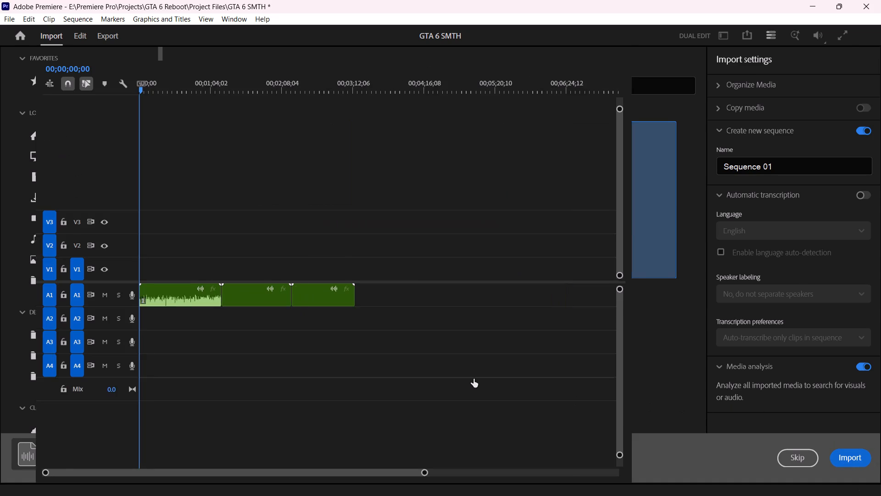
Play the sequence from its start to listen to the first audio clip, and look through the project's imported items.
scroll(500, 367, up, 3)
scroll(500, 367, down, 1)
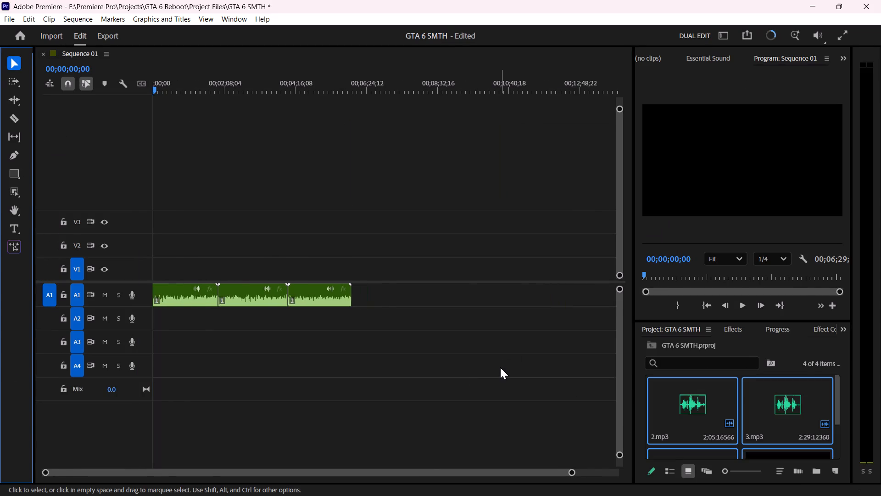
scroll(500, 367, down, 2)
scroll(500, 367, up, 8)
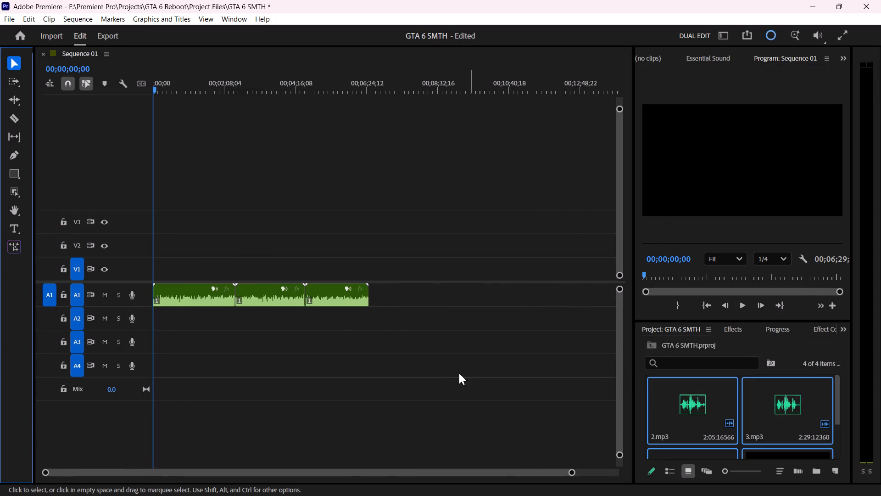
key(space)
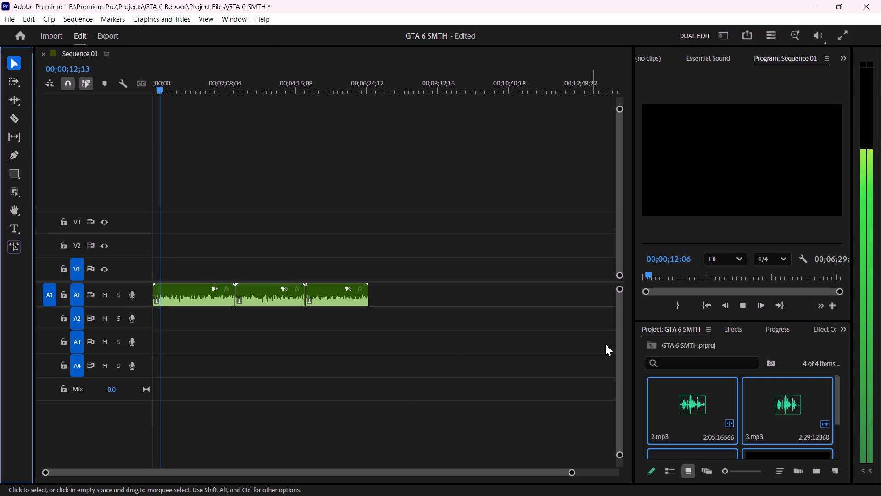
scroll(783, 442, down, 3)
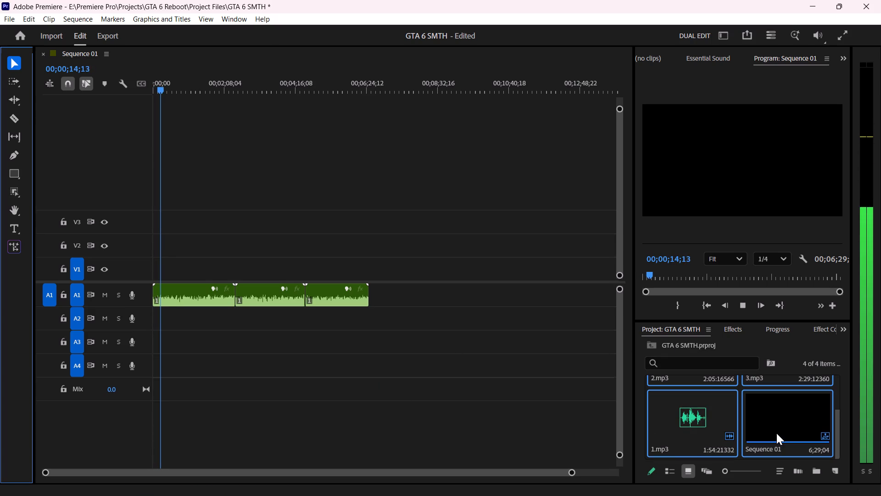
scroll(776, 433, up, 1)
scroll(776, 433, down, 2)
scroll(761, 428, up, 3)
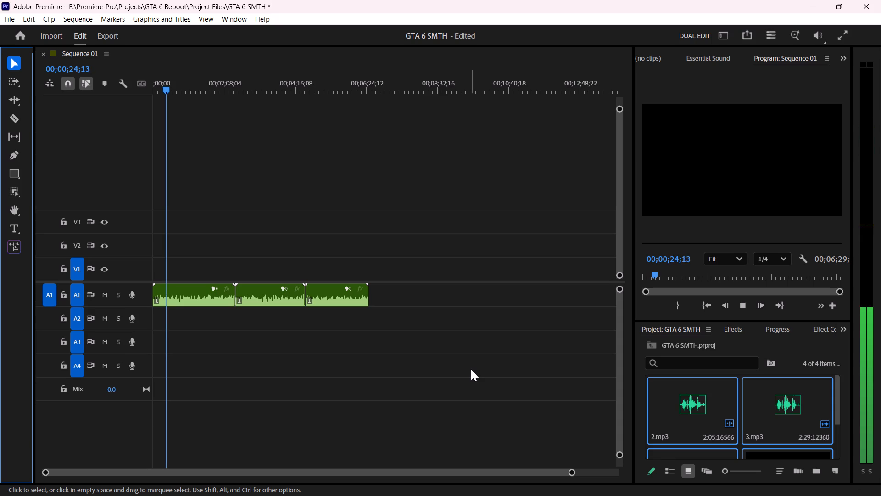
key(space)
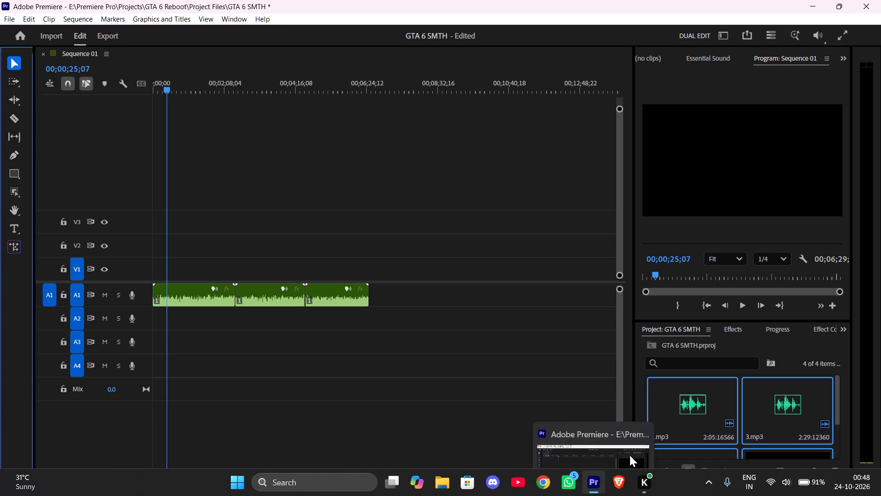
Switch to File Explorer and extract the ZORO GTA VI News Pack archive inside the drive-download folder of E:\Premiere Pro\Projects\GTA 6 Reboot\Footage.
click(447, 489)
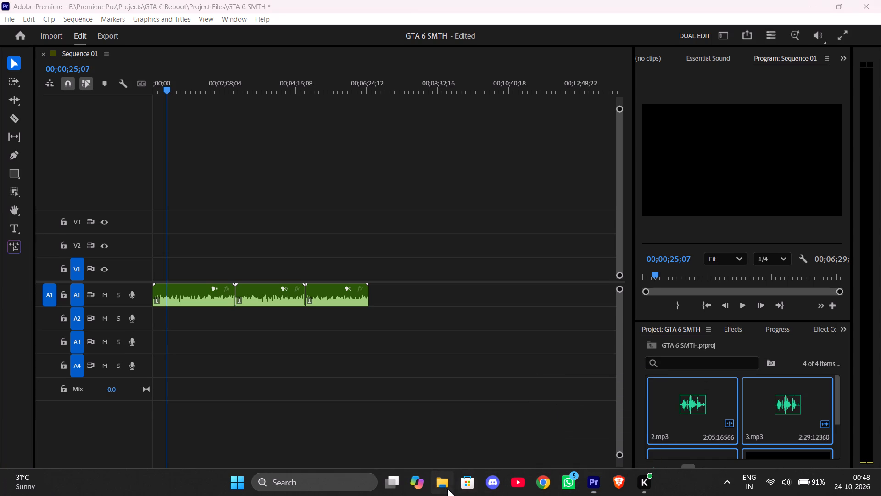
click(98, 417)
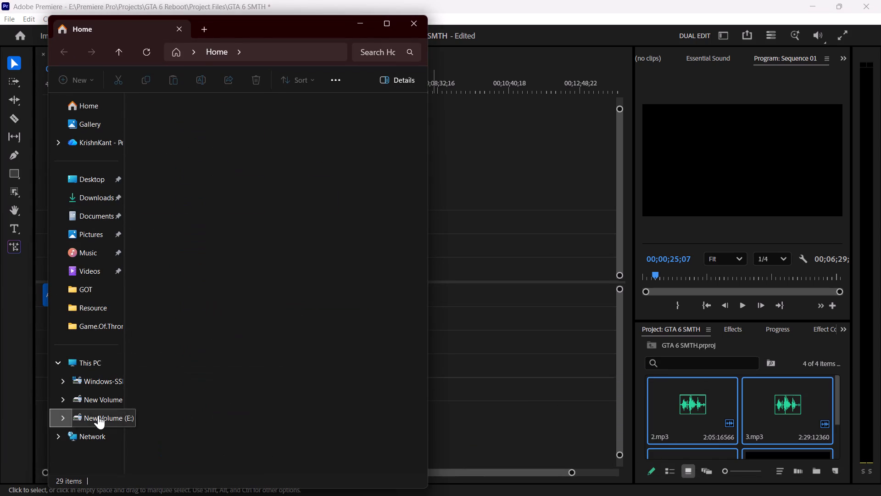
double_click(163, 199)
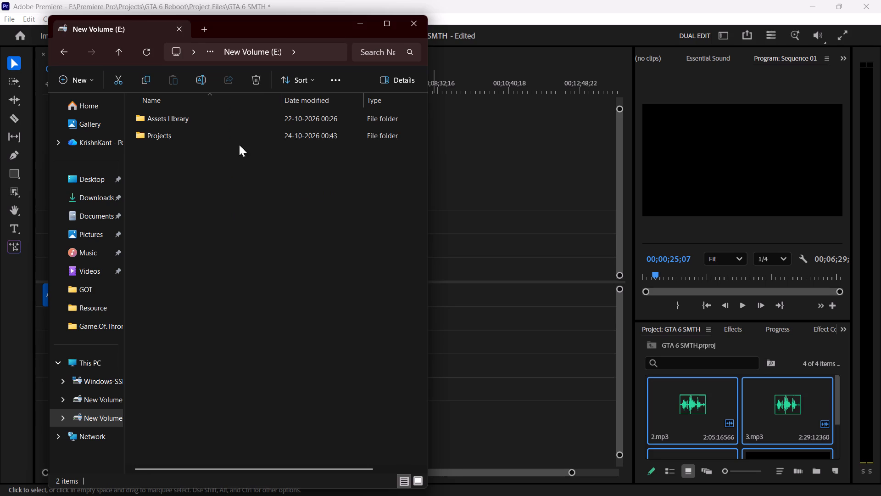
double_click(243, 130)
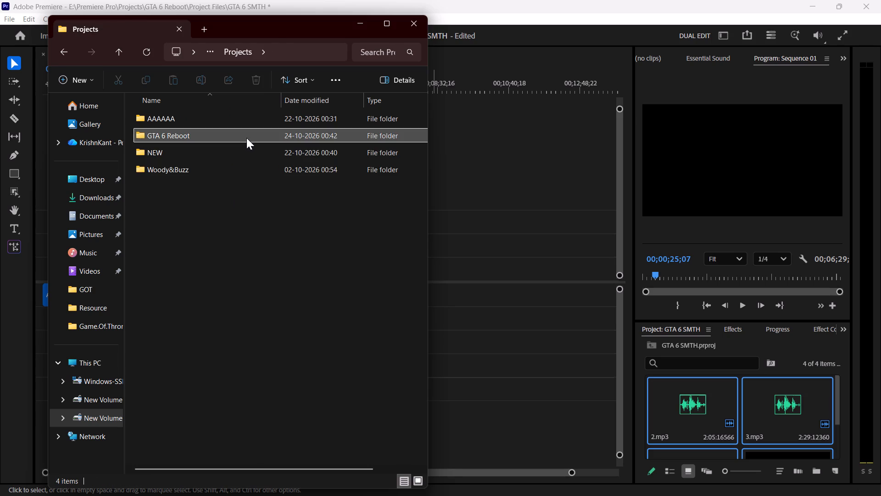
double_click(246, 138)
double_click(248, 158)
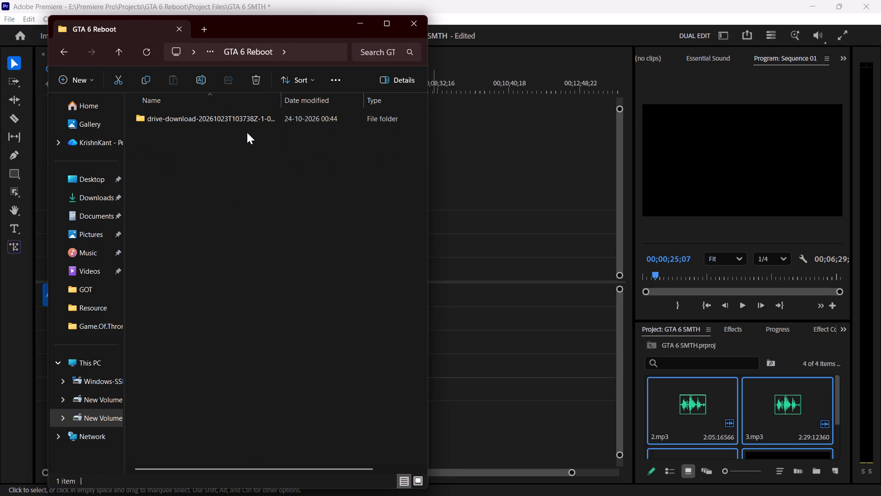
double_click(245, 124)
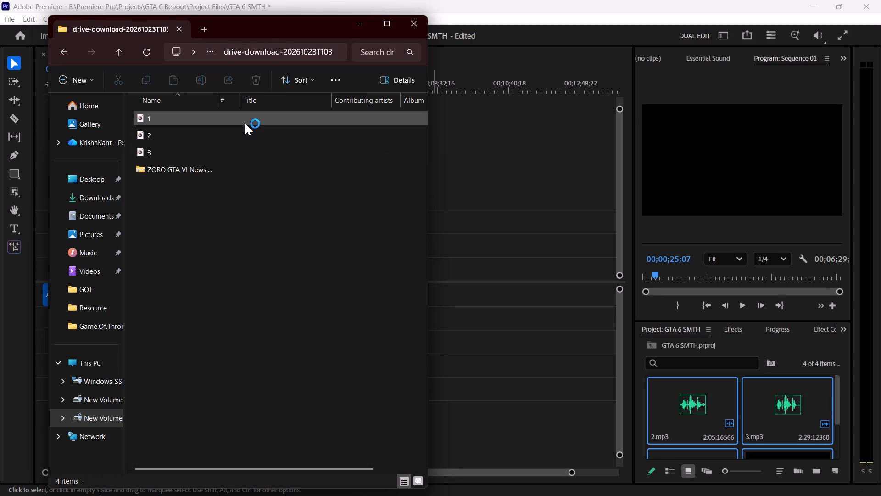
right_click(238, 175)
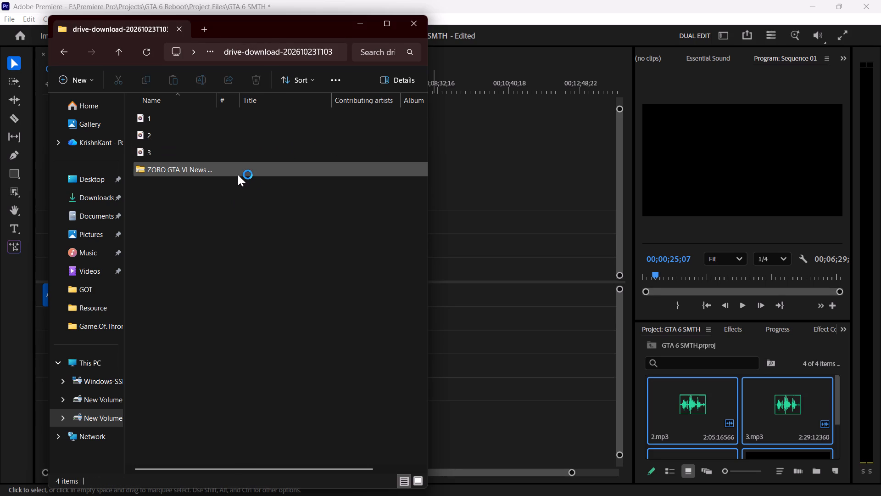
click(192, 188)
click(204, 169)
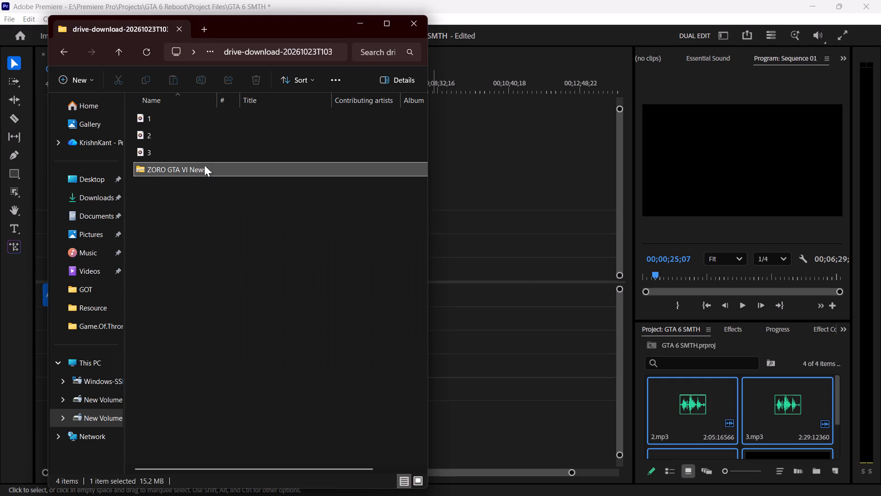
click(326, 88)
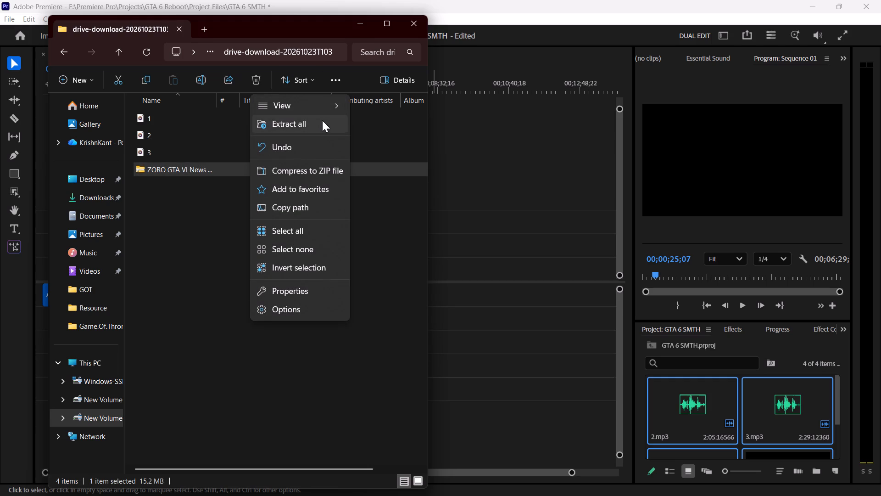
click(322, 120)
click(536, 373)
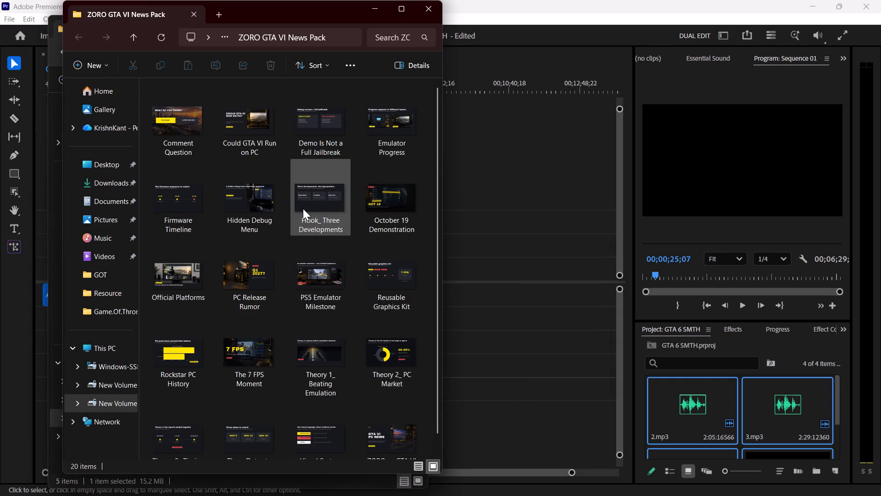
click(421, 11)
Delete the zipped ZORO GTA VI News Pack archive from the drive-download folder, keeping the extracted folder.
click(352, 245)
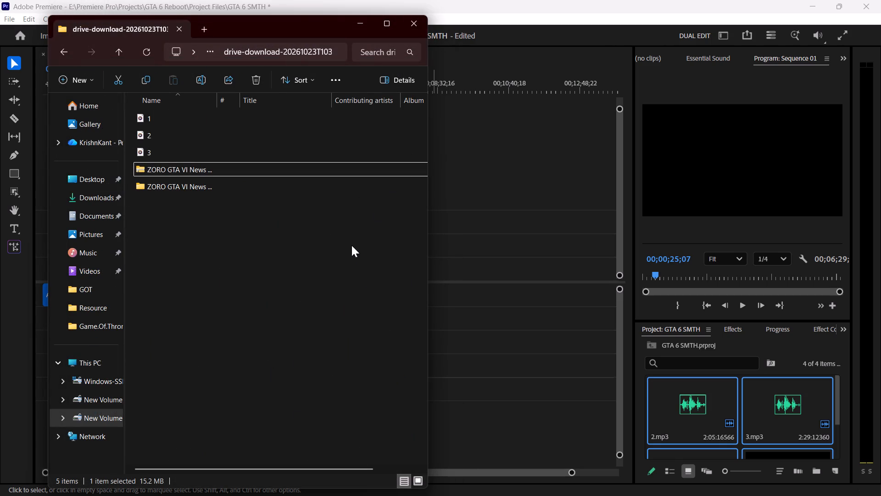
click(245, 175)
click(251, 80)
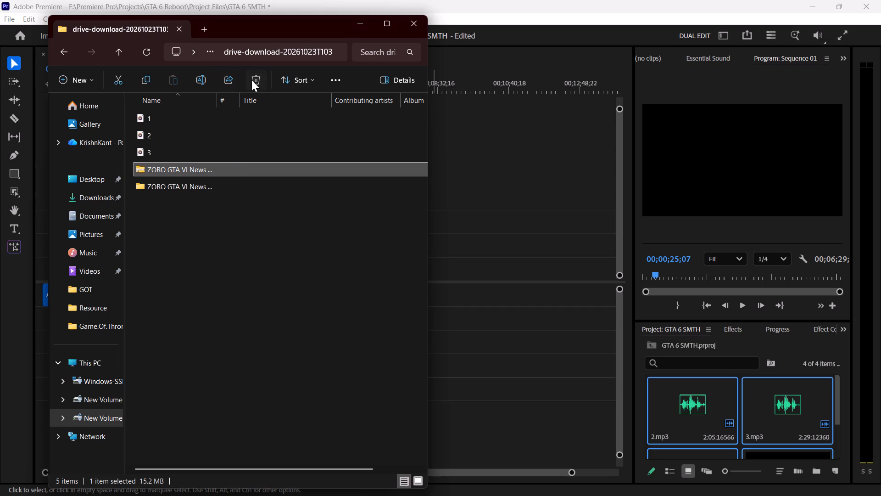
Move audio files 1, 2 and 3 and the ZORO GTA VI News Pack folder from the drive-download folder up into Footage.
drag(200, 232, 231, 119)
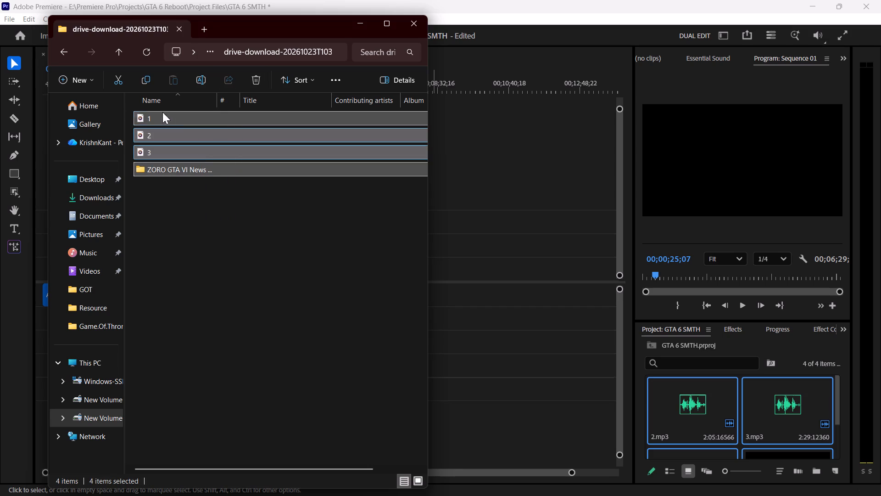
click(119, 80)
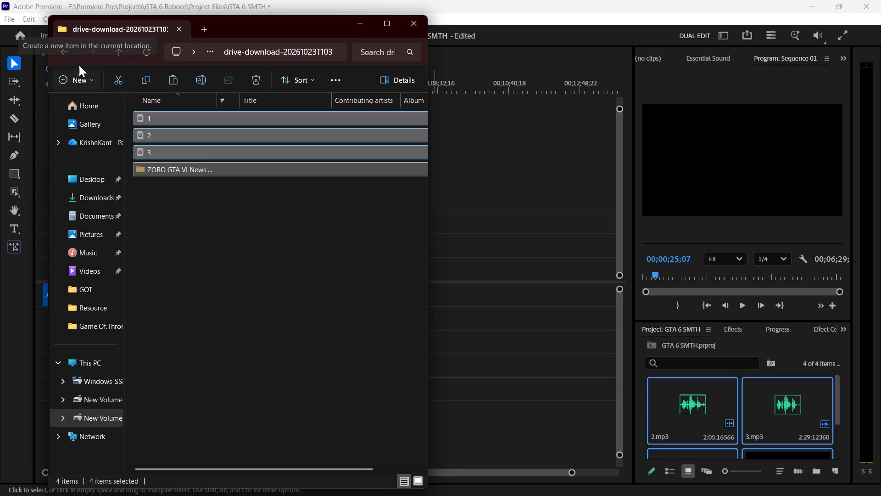
click(64, 57)
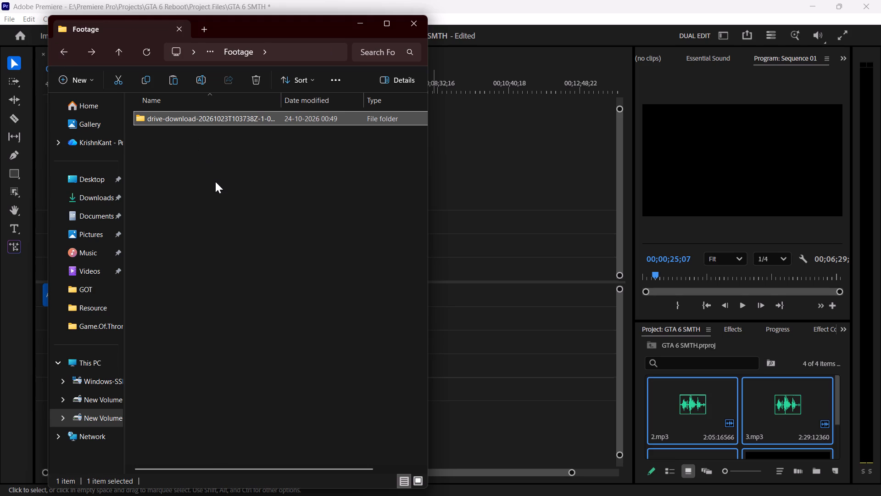
click(172, 78)
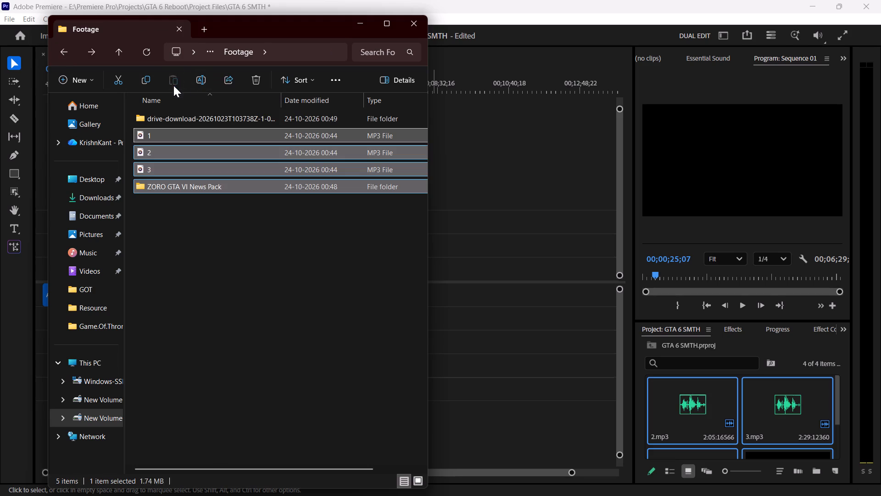
Delete the drive-download folder from the Footage folder and close File Explorer.
click(187, 123)
click(251, 88)
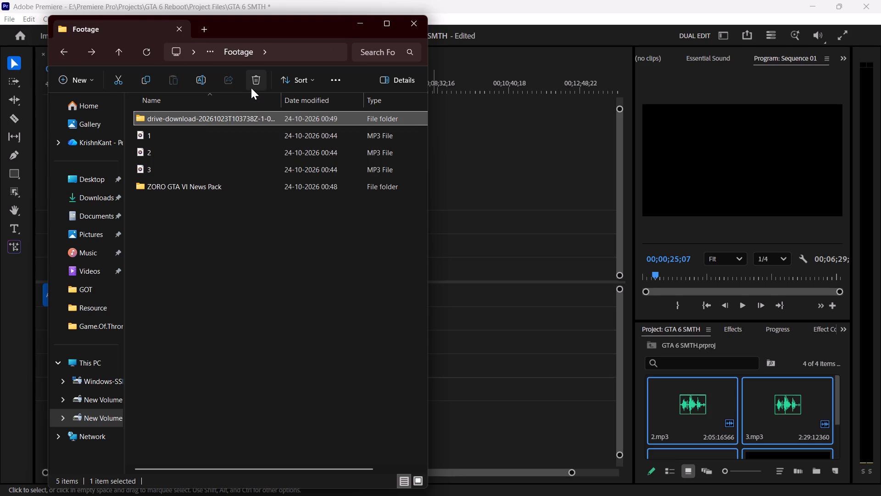
click(410, 32)
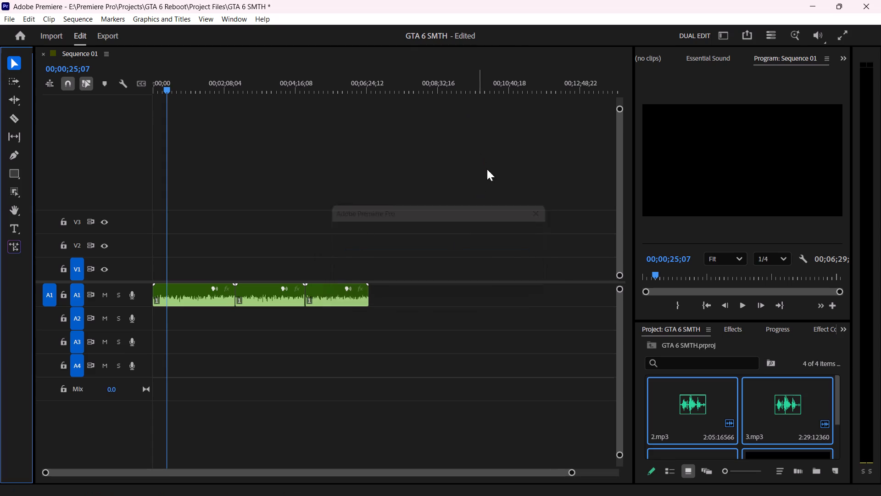
Close Premiere without saving the changes to the GTA 6 SMTH project.
click(863, 4)
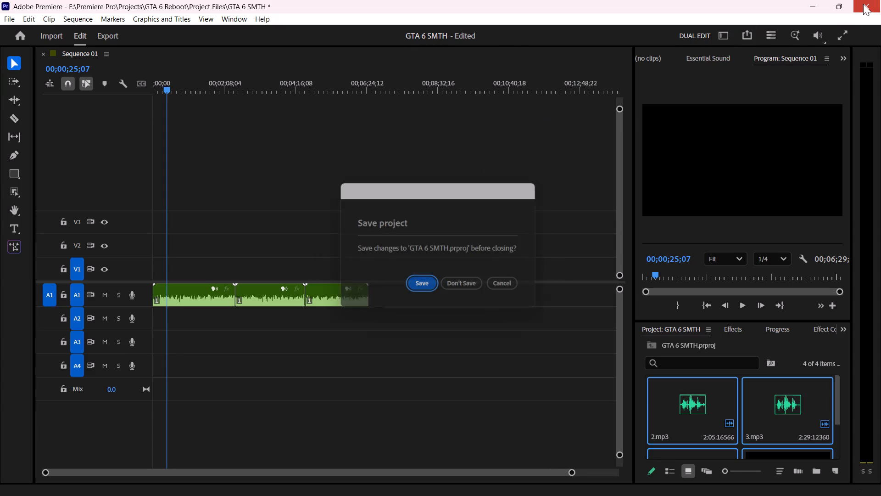
click(475, 286)
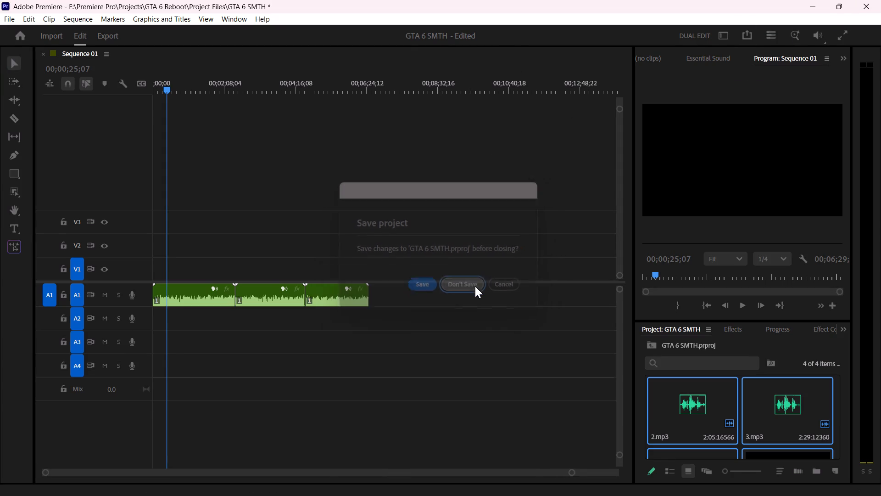
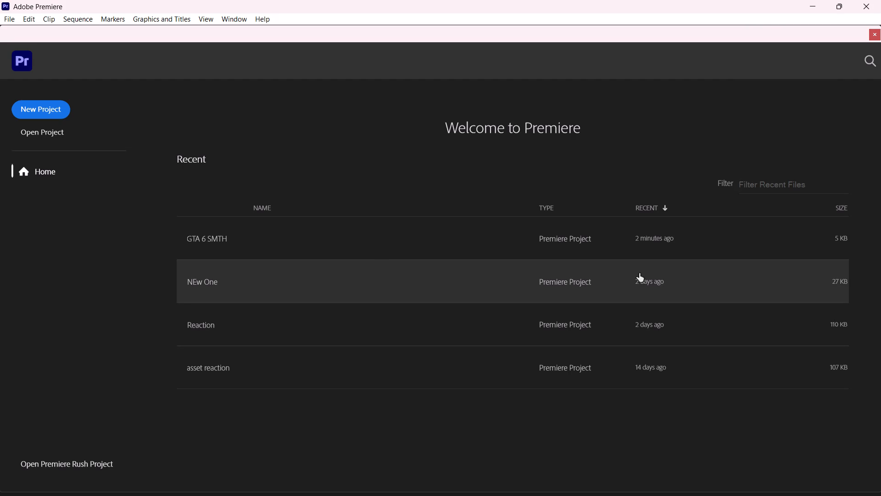
Open the recent project GTA 6 SMTH.
click(579, 246)
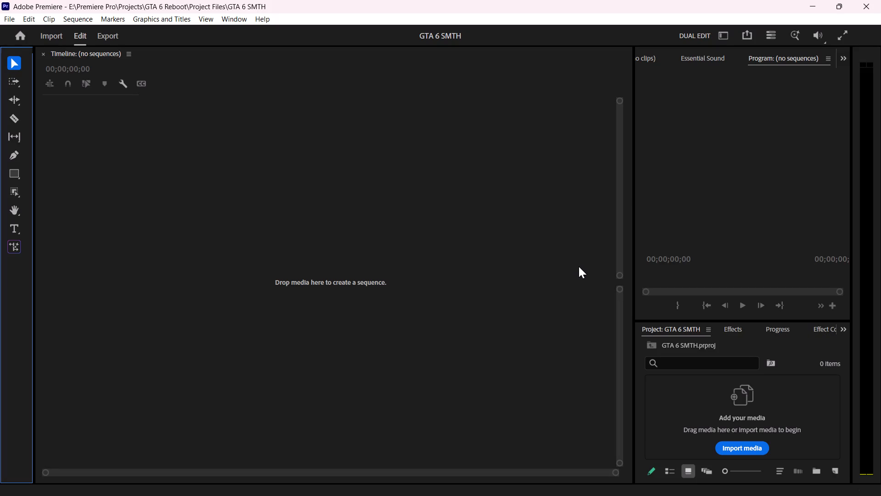
Import the whole Footage folder from GTA 6 Reboot into the project.
click(749, 445)
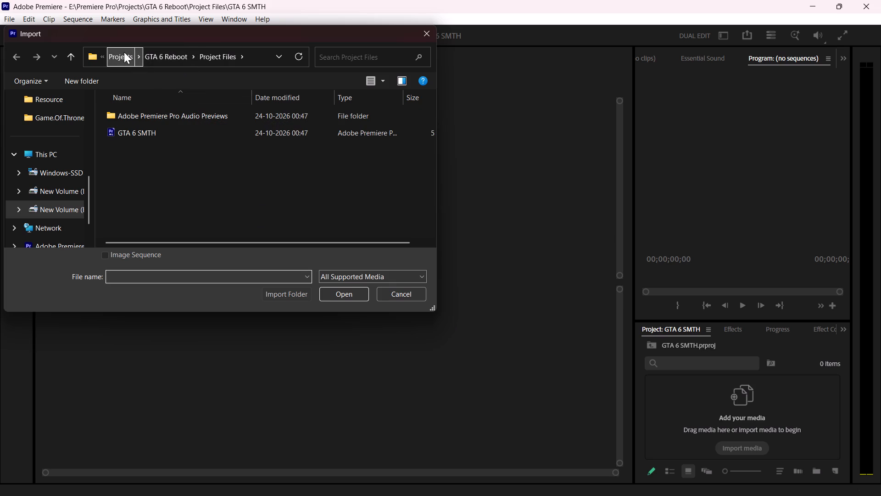
click(164, 56)
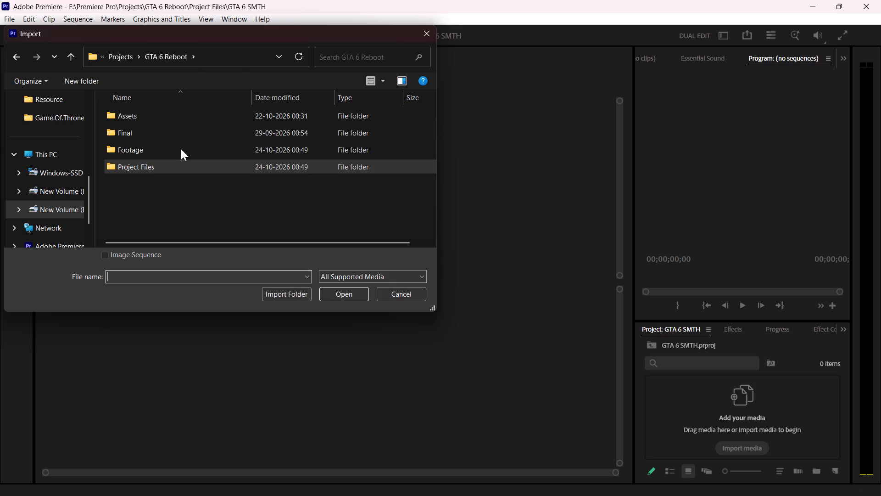
click(181, 149)
click(181, 149)
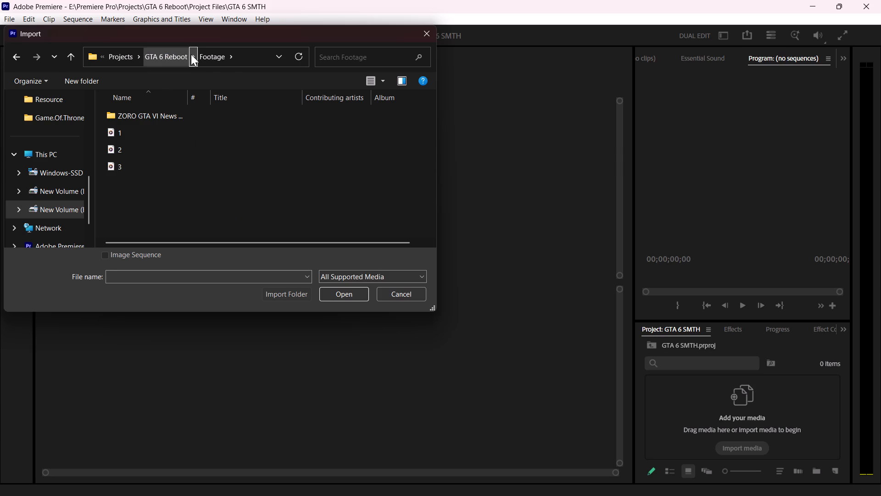
click(207, 56)
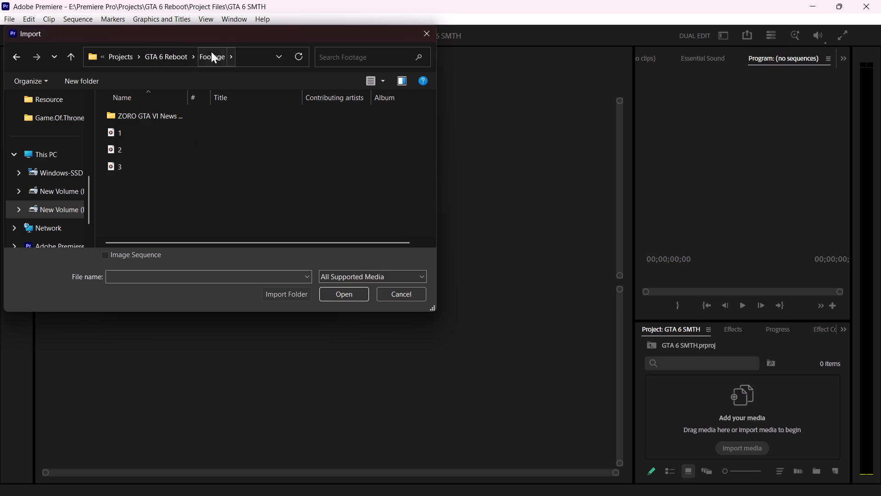
click(212, 54)
click(175, 55)
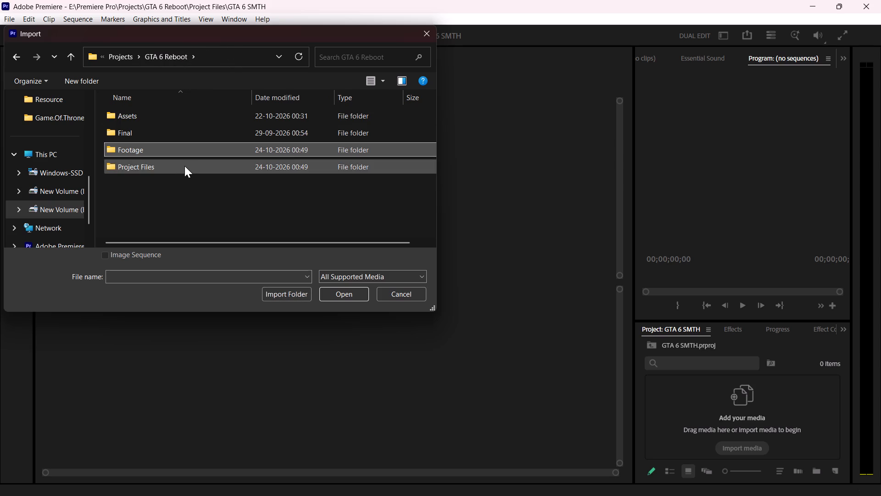
click(181, 148)
click(273, 294)
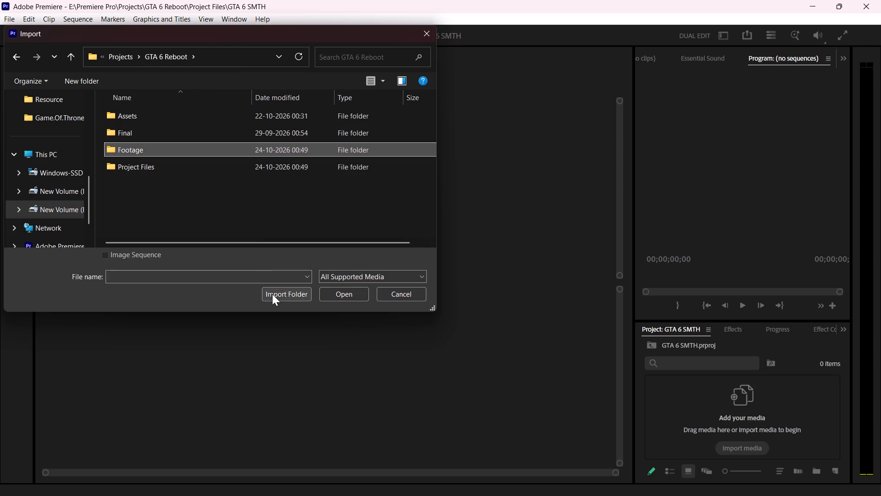
click(272, 294)
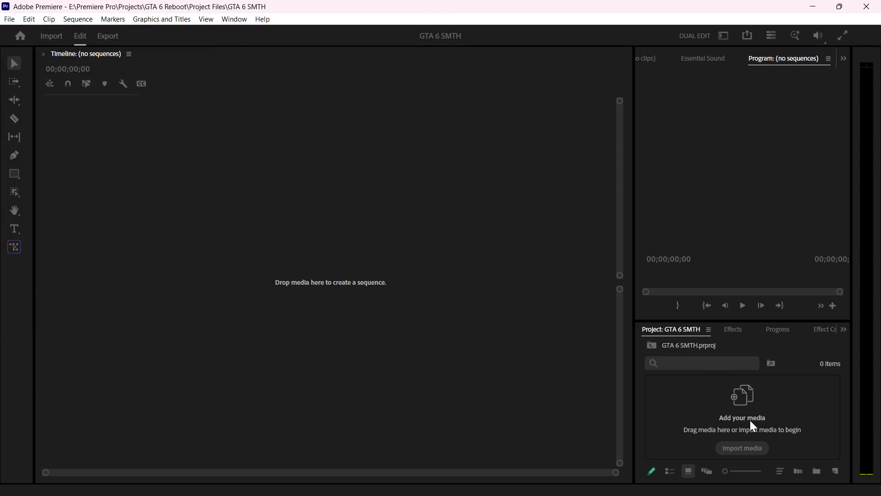
scroll(750, 420, down, 3)
Open the Footage bin and go into its ZORO GTA VI News Pack bin.
double_click(727, 406)
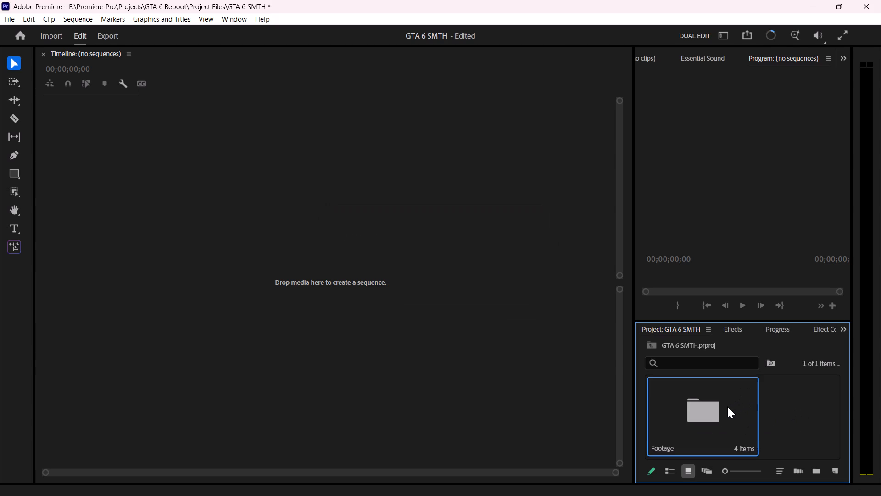
scroll(745, 403, down, 3)
scroll(745, 403, up, 2)
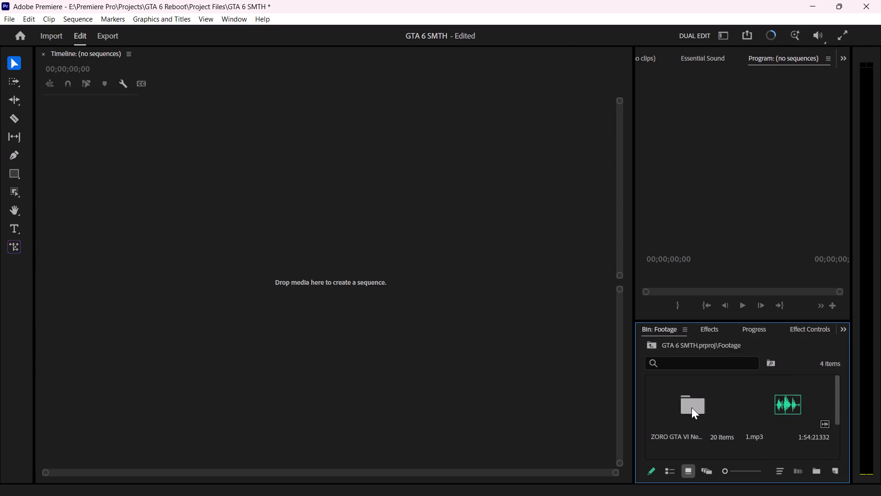
double_click(691, 407)
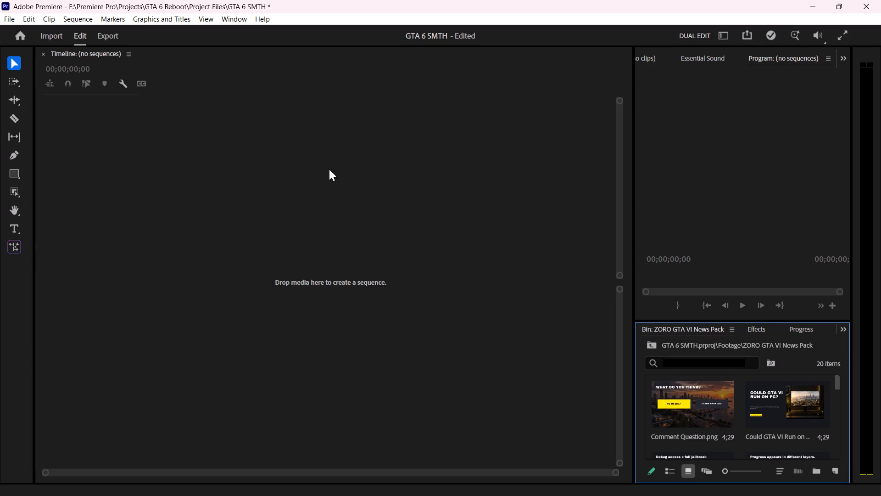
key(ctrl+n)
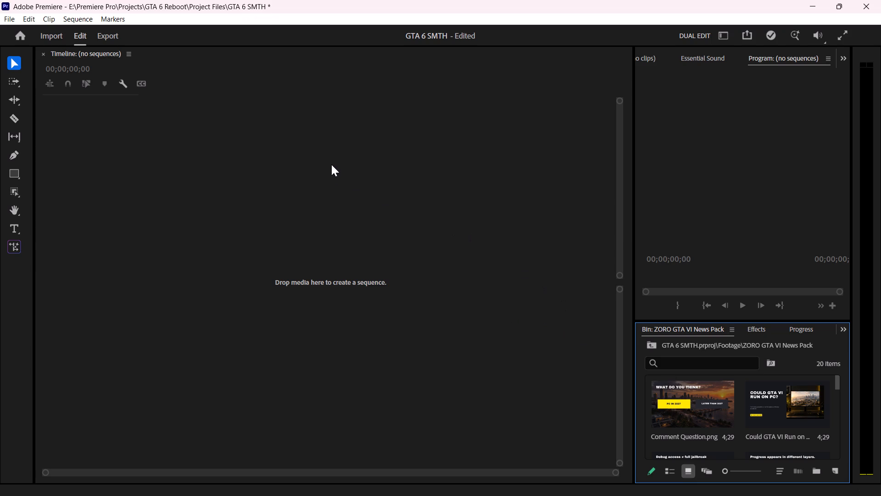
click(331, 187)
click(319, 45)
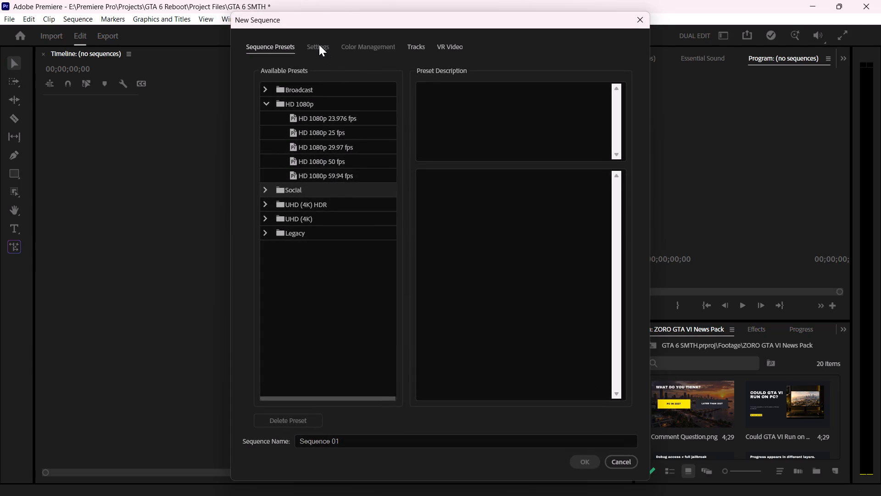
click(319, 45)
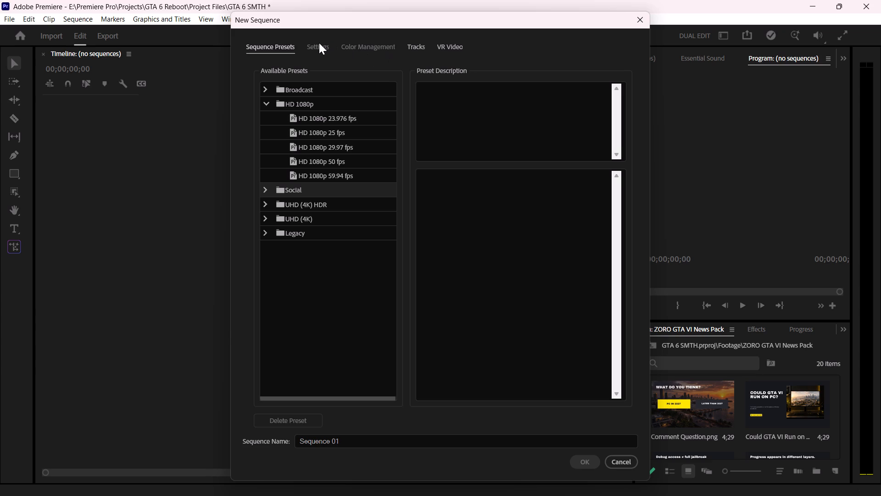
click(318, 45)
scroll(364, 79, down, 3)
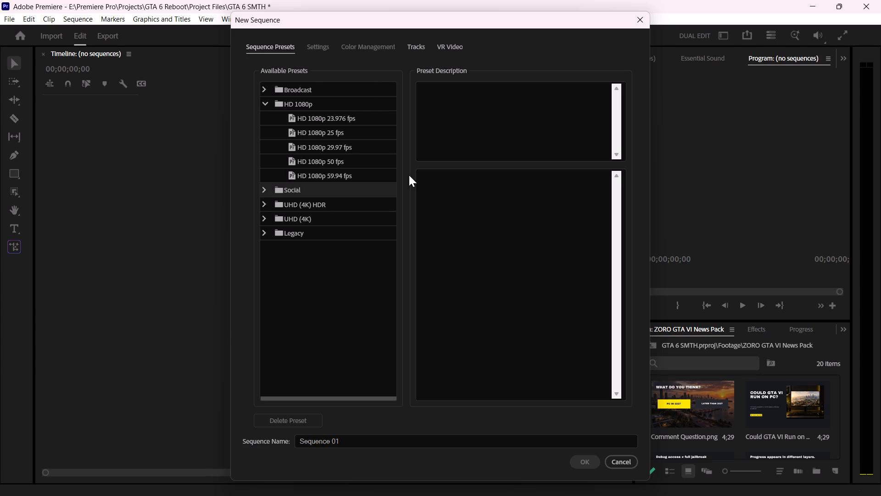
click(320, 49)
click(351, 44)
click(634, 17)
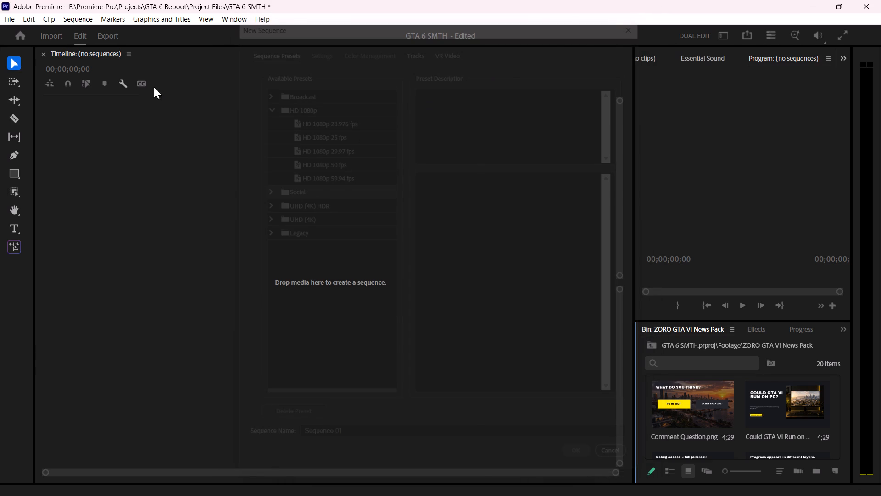
Create a new 1920 by 1080 sequence with a timebase of 60.00 frames/second.
right_click(165, 178)
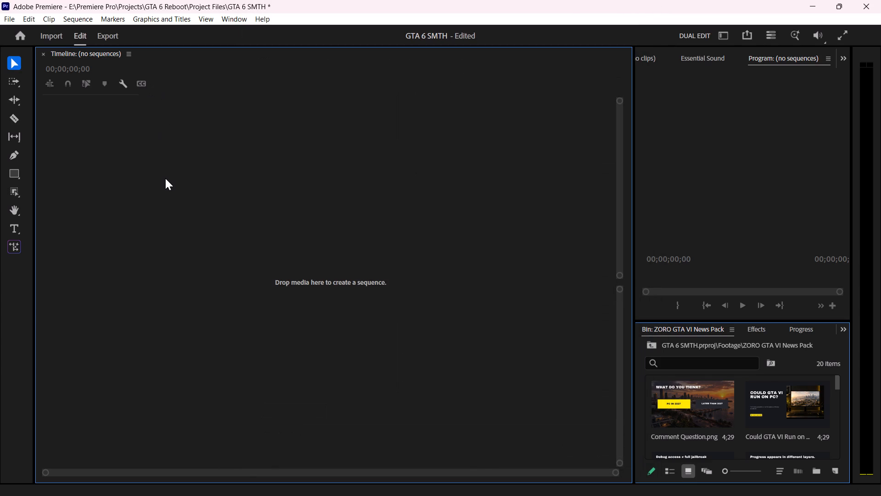
key(ctrl+n)
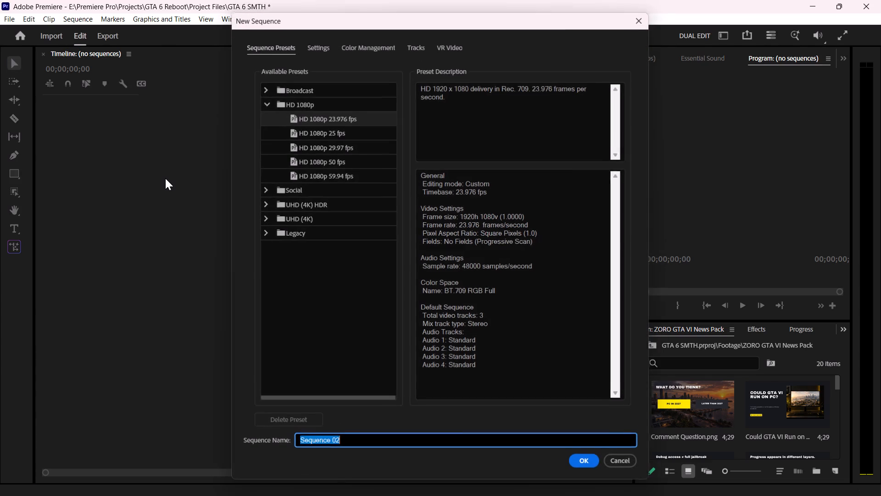
click(311, 45)
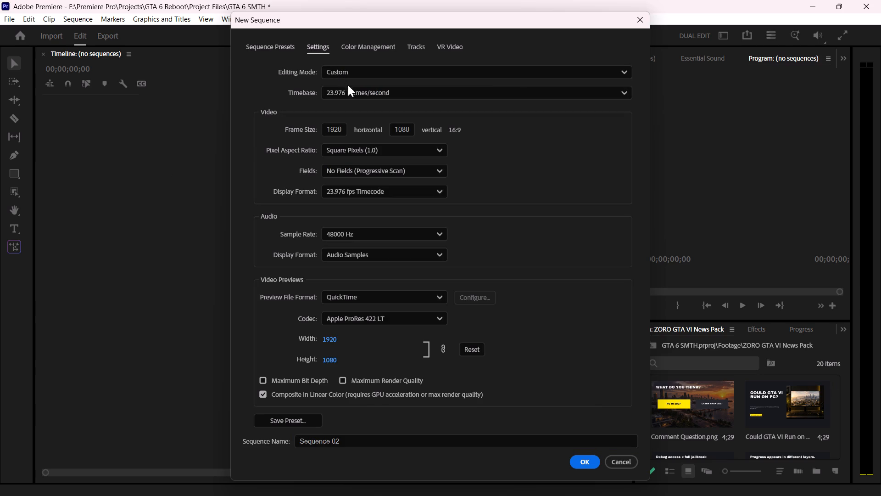
click(349, 88)
click(409, 266)
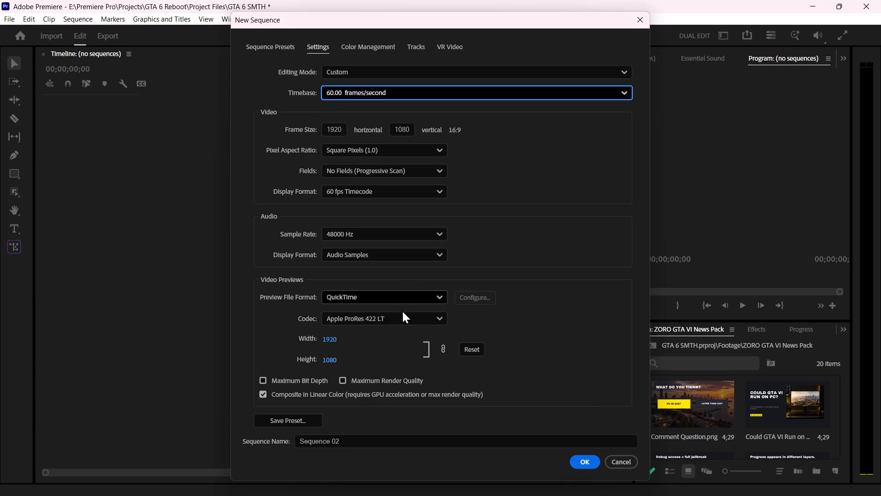
click(580, 465)
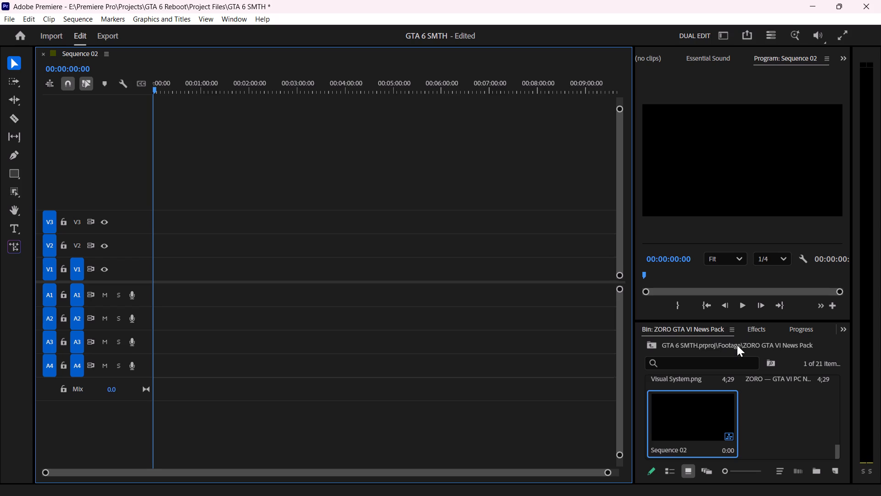
Look through the items in the ZORO GTA VI News Pack bin and in its parent Footage bin.
scroll(746, 412, down, 2)
scroll(746, 412, up, 3)
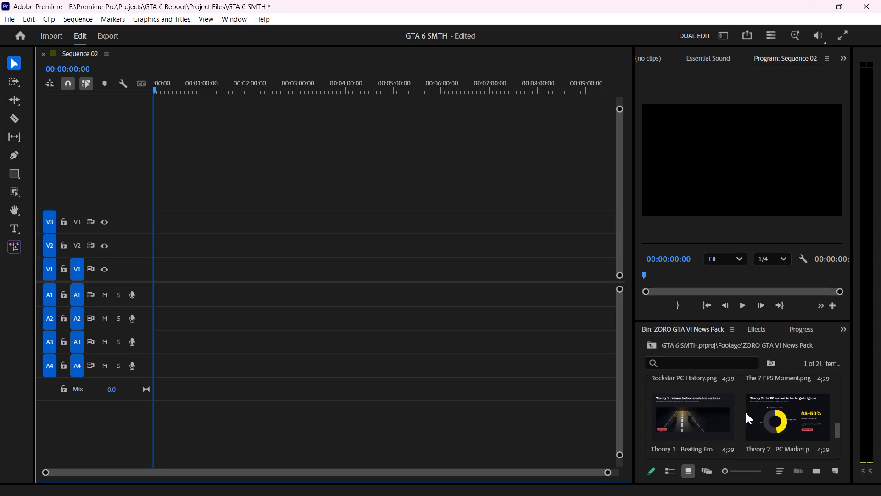
scroll(745, 412, up, 6)
scroll(736, 406, down, 10)
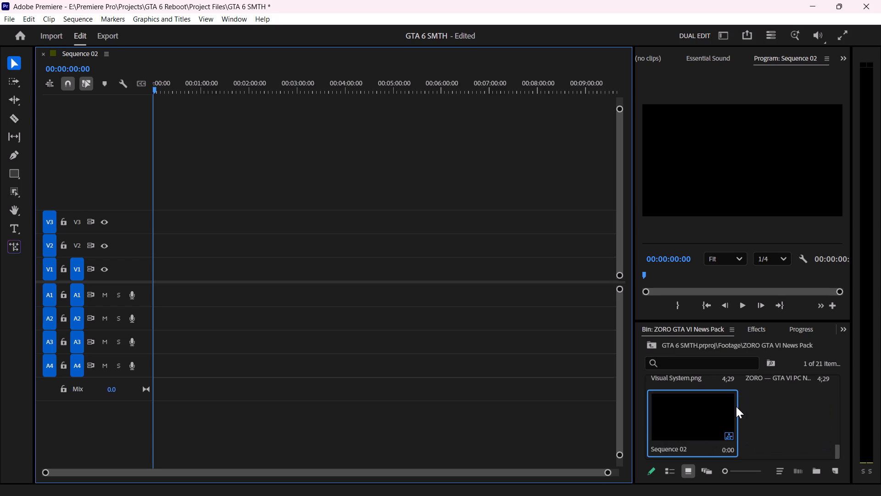
scroll(736, 406, down, 1)
scroll(736, 406, up, 14)
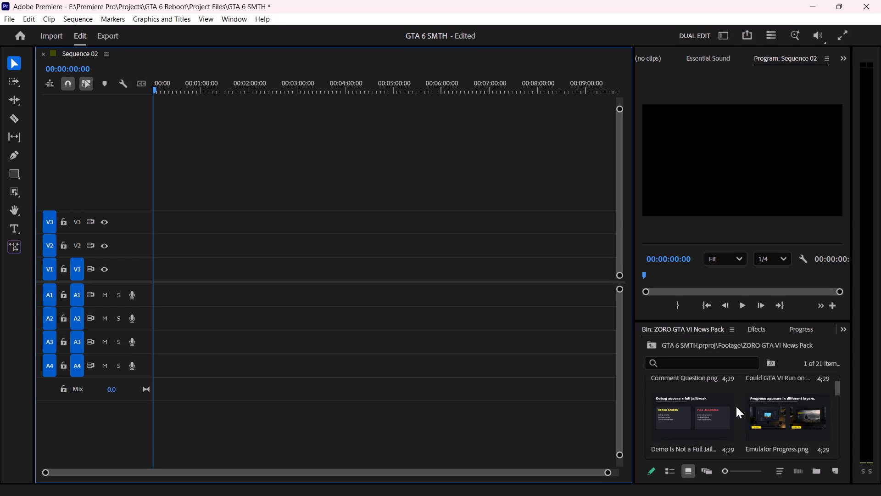
scroll(725, 461, up, 5)
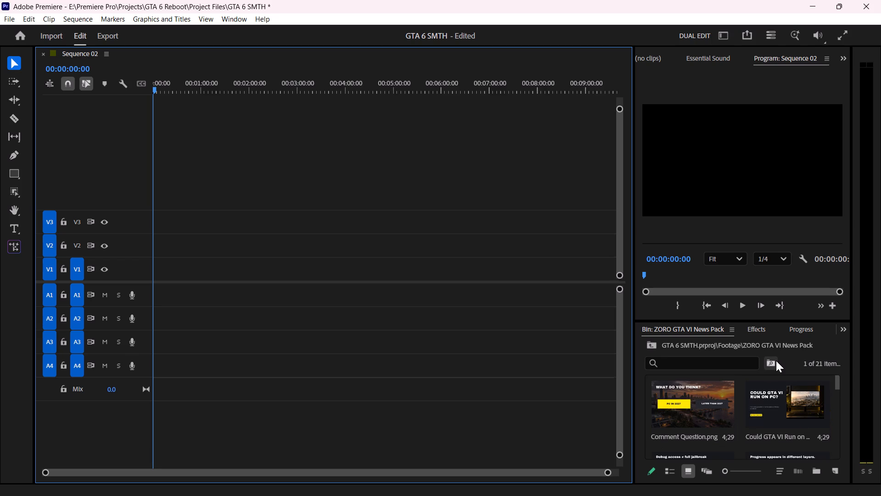
click(654, 343)
scroll(716, 378, down, 7)
scroll(735, 391, up, 5)
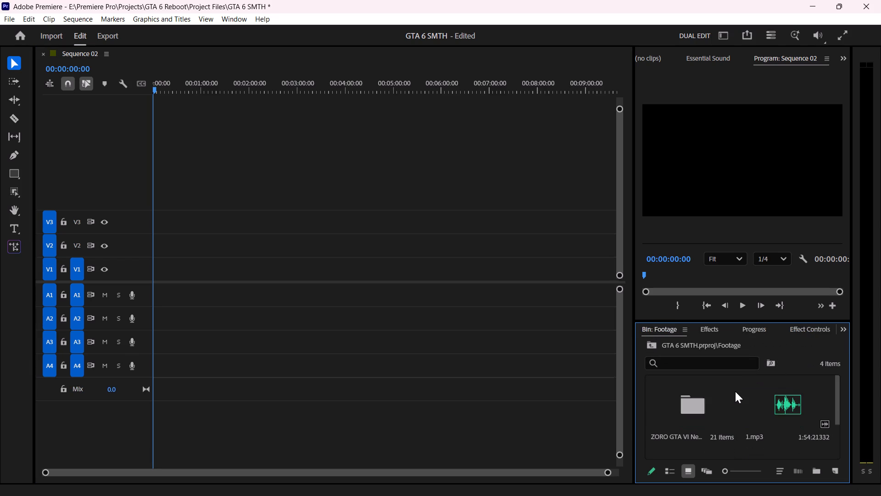
scroll(735, 391, down, 4)
scroll(735, 391, up, 3)
Close the timeline panel of the new 60 fps sequence.
right_click(106, 52)
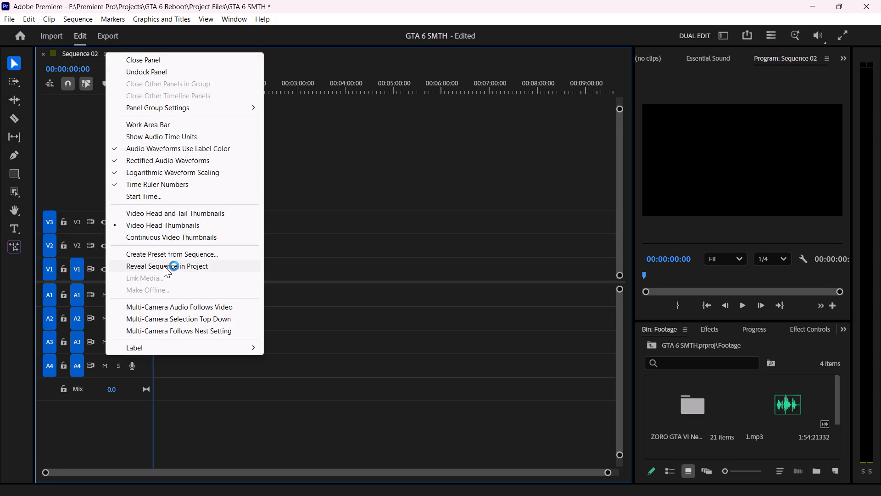
click(140, 59)
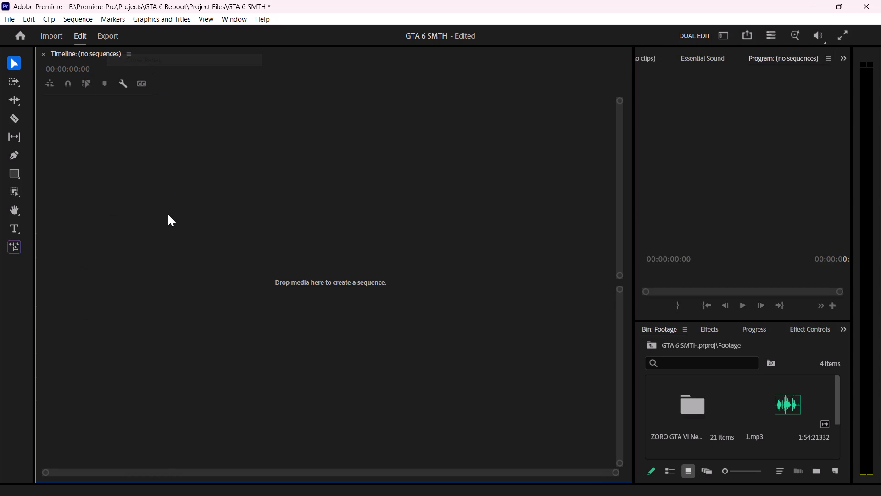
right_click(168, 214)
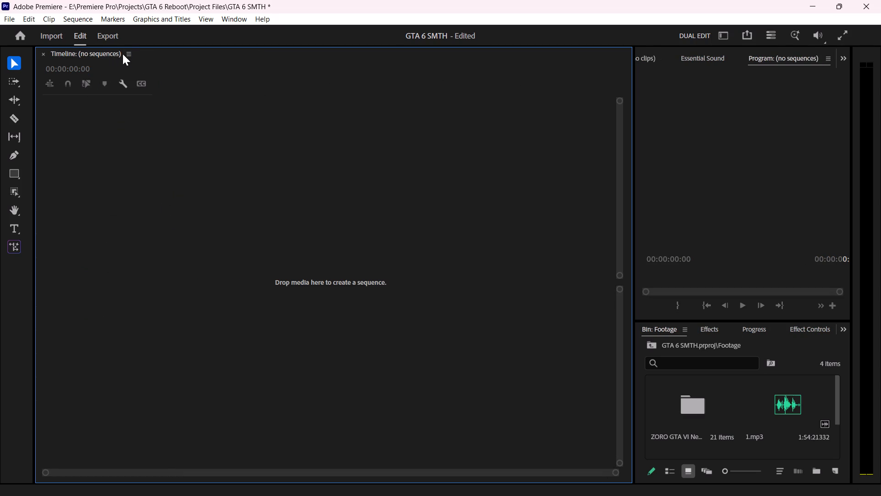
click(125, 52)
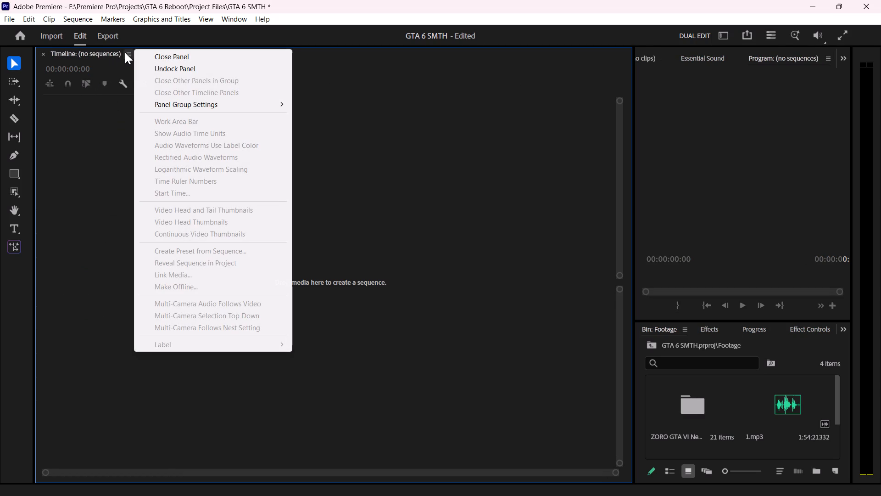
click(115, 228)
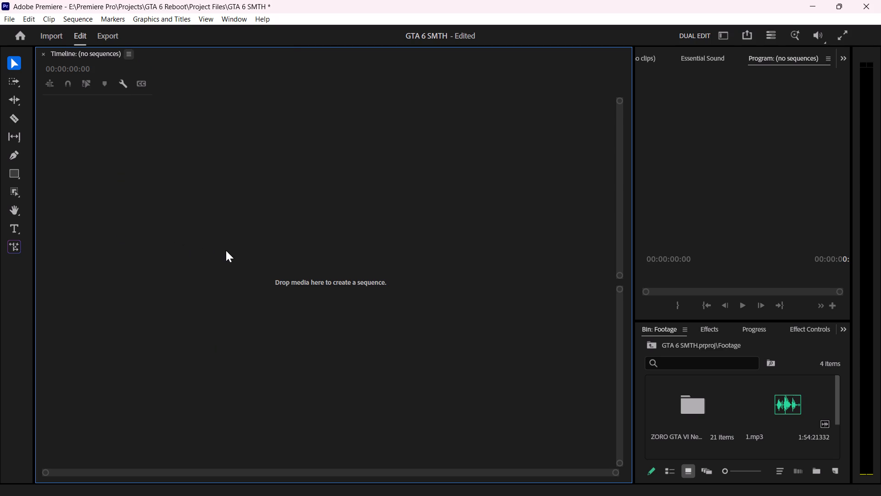
Create a new 1920 by 1080 sequence in the Footage bin with a timebase of 60.00 frames/second.
key(ctrl+n)
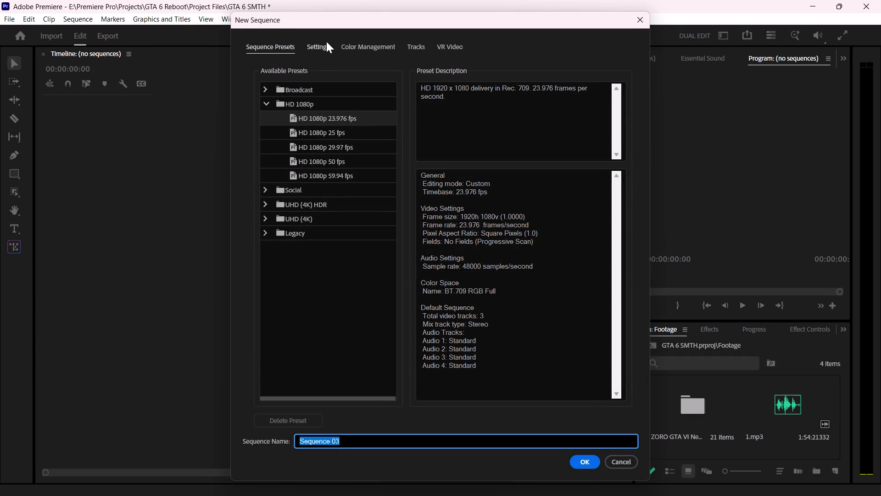
click(326, 42)
click(349, 97)
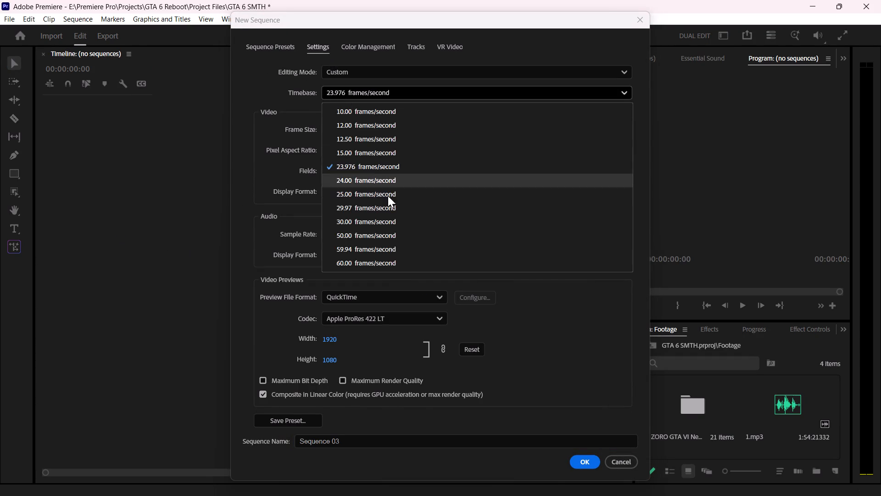
click(394, 265)
click(581, 459)
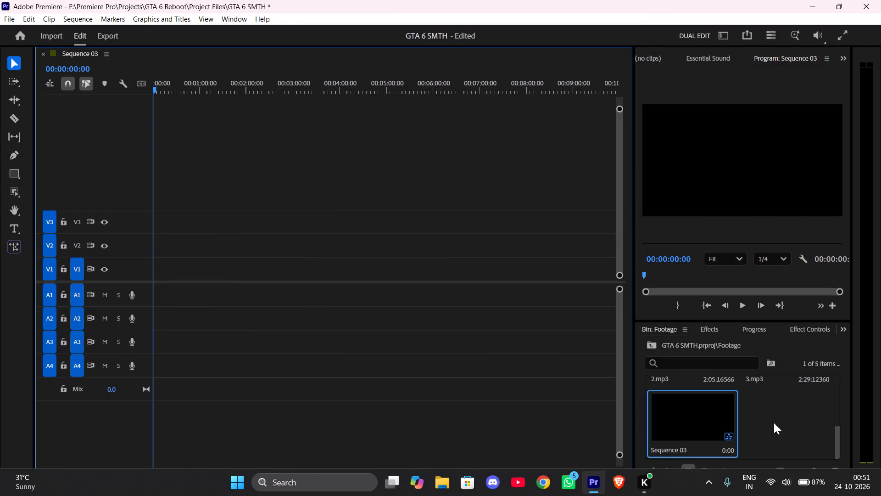
Place 1.mp3 from the Footage bin on audio track A1 at the very start of the sequence.
scroll(774, 423, up, 3)
click(792, 411)
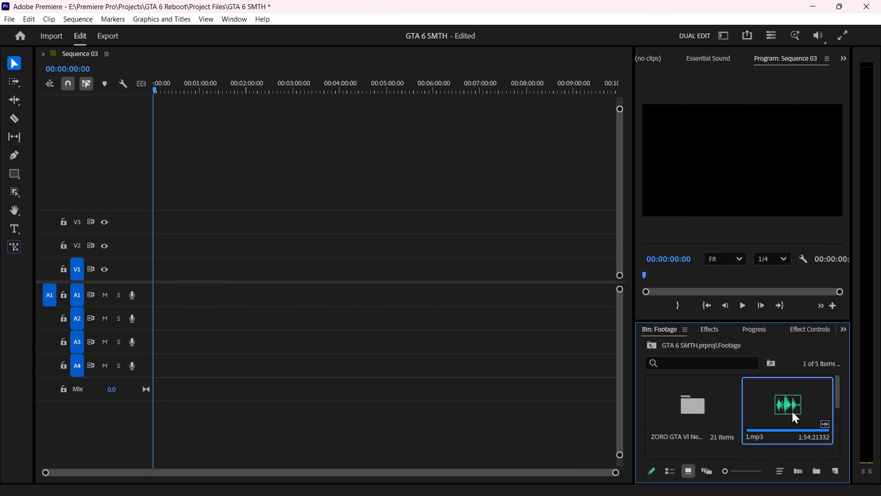
drag(792, 408, 788, 408)
drag(788, 408, 181, 277)
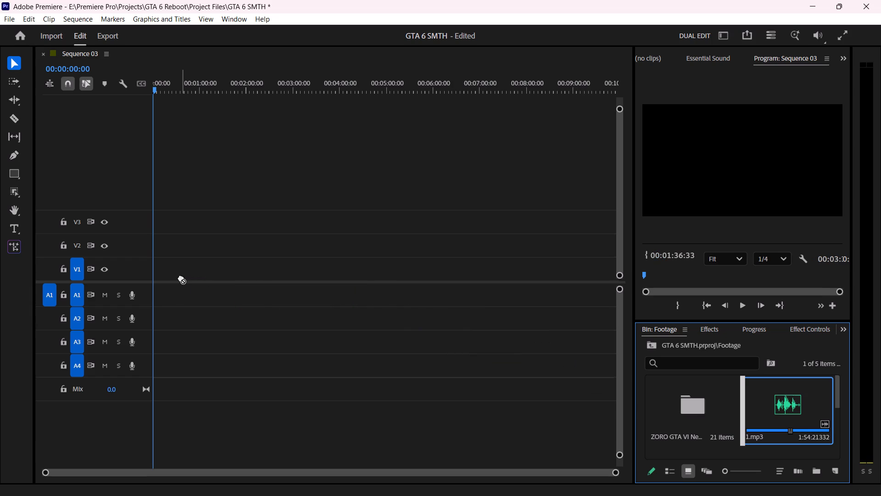
drag(181, 277, 140, 299)
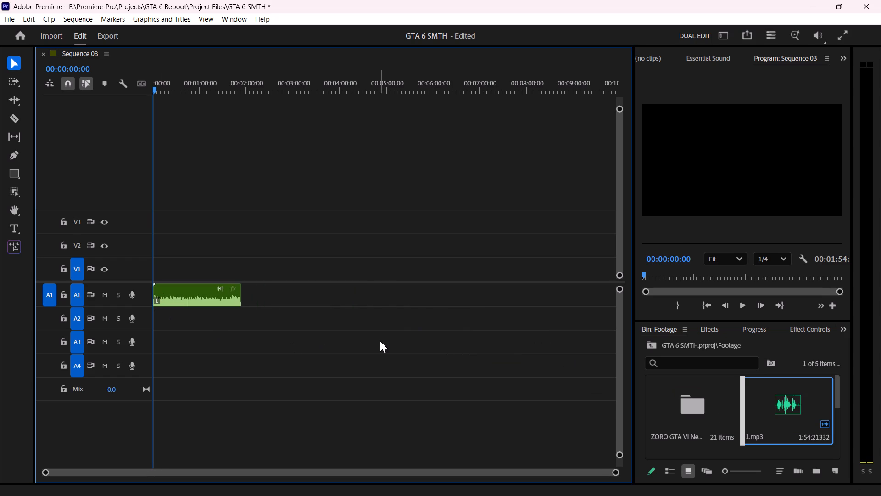
Add 2.mp3 to audio track A1 at about 2:27, leaving a gap after the first clip.
scroll(802, 428, down, 2)
scroll(758, 427, up, 1)
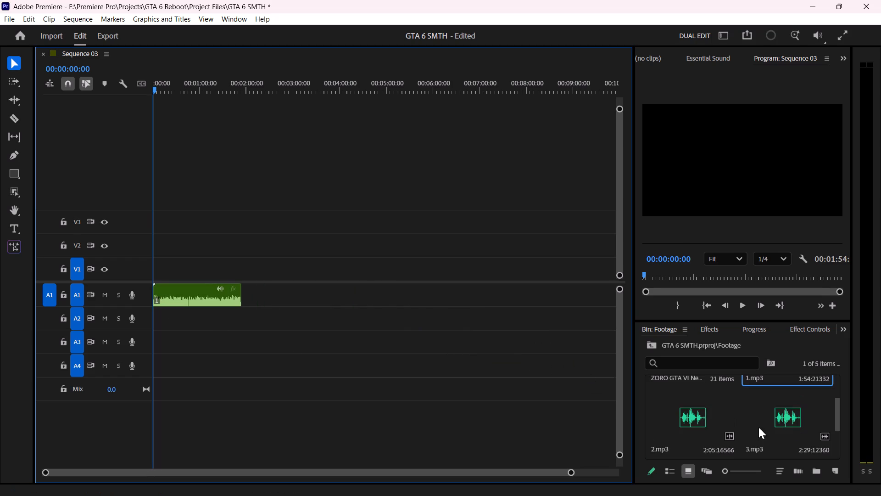
drag(707, 418, 280, 302)
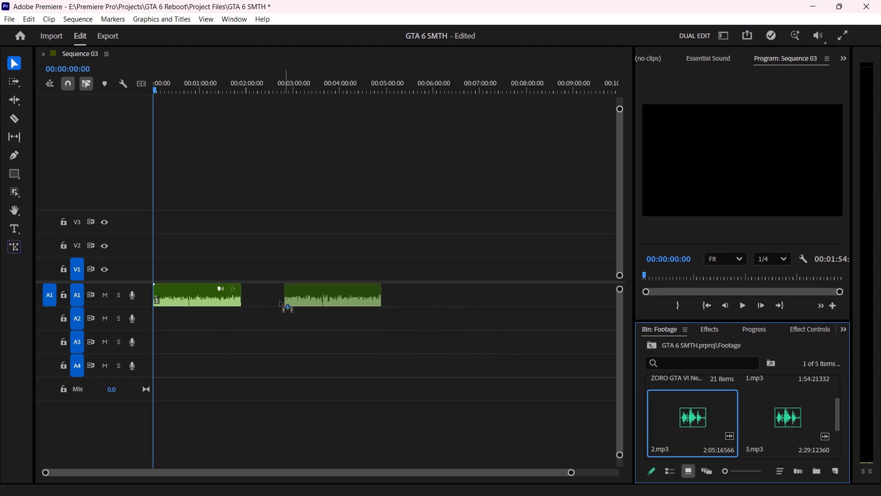
drag(280, 302, 267, 296)
Add 3.mp3 to audio track A1 at about 5:00, leaving a gap after the second clip.
click(775, 417)
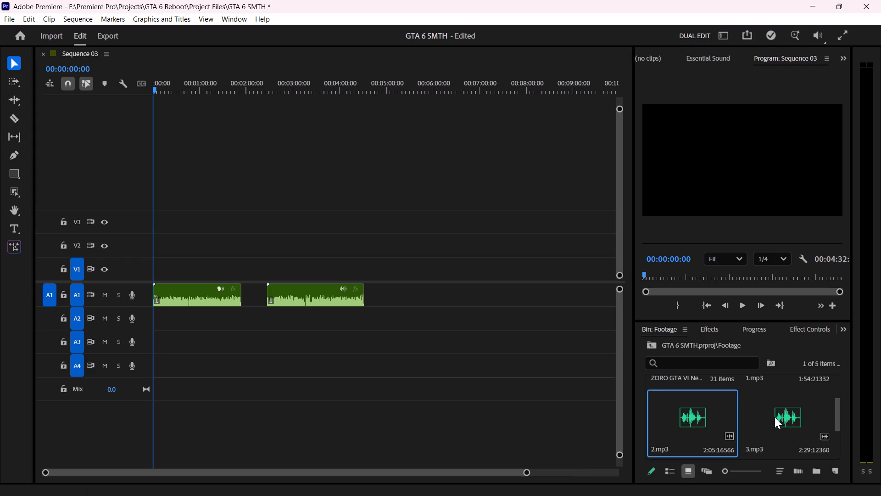
drag(775, 417, 482, 317)
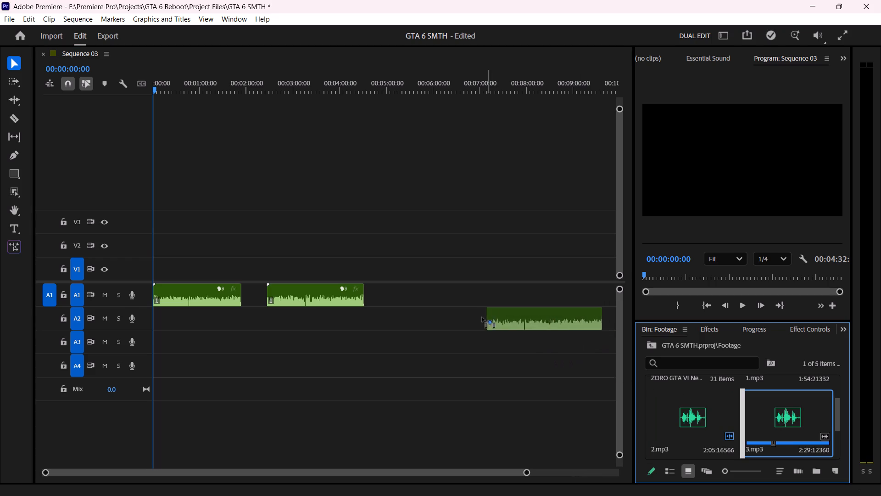
drag(482, 317, 386, 288)
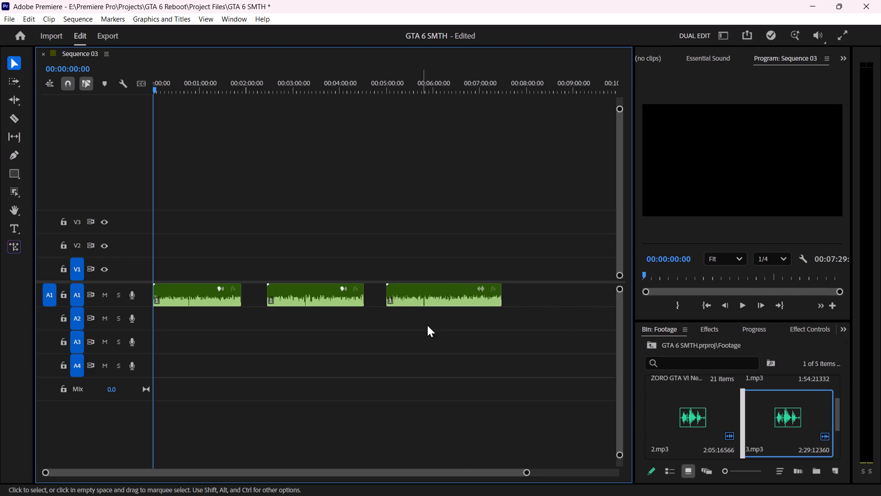
Play the sequence from the start at increased speed to listen to the first audio clip.
key(space)
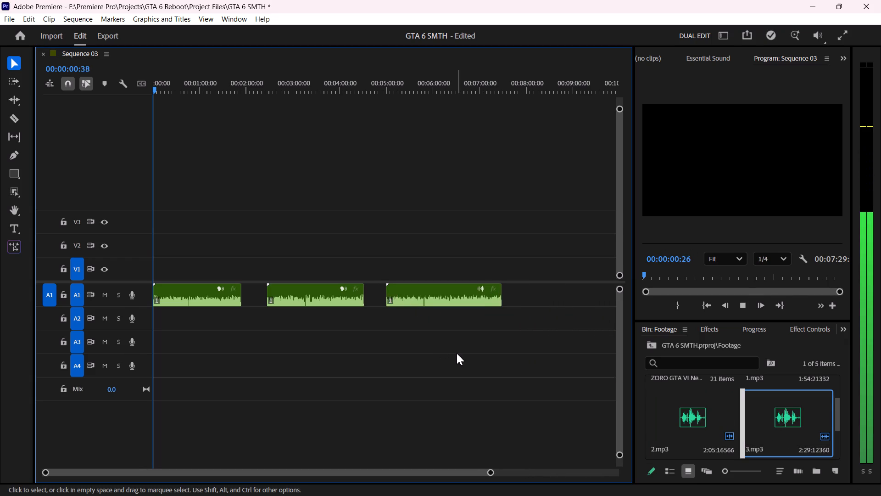
key(l)
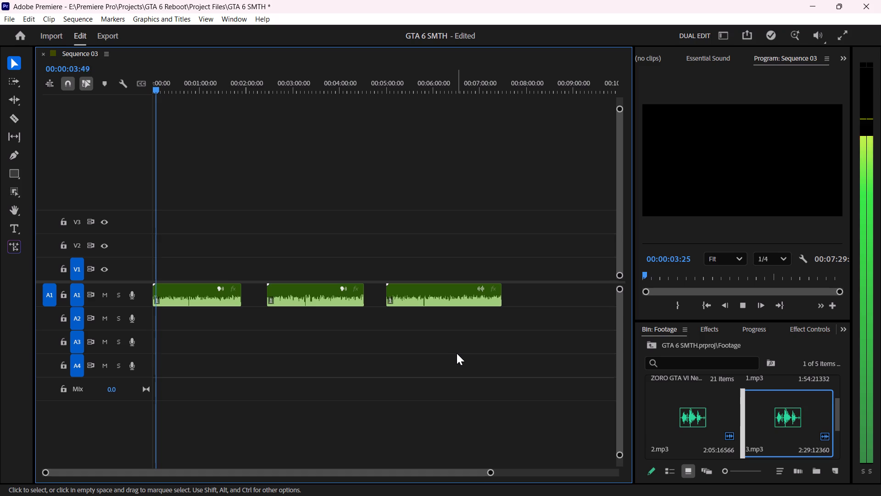
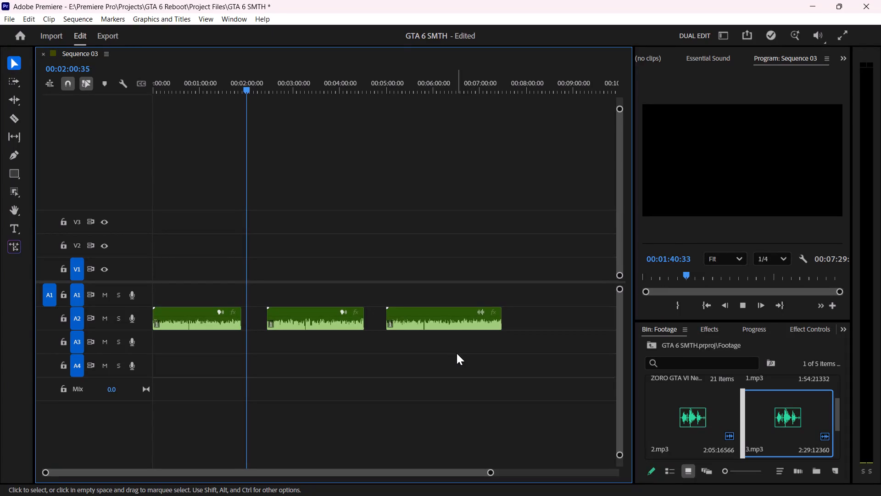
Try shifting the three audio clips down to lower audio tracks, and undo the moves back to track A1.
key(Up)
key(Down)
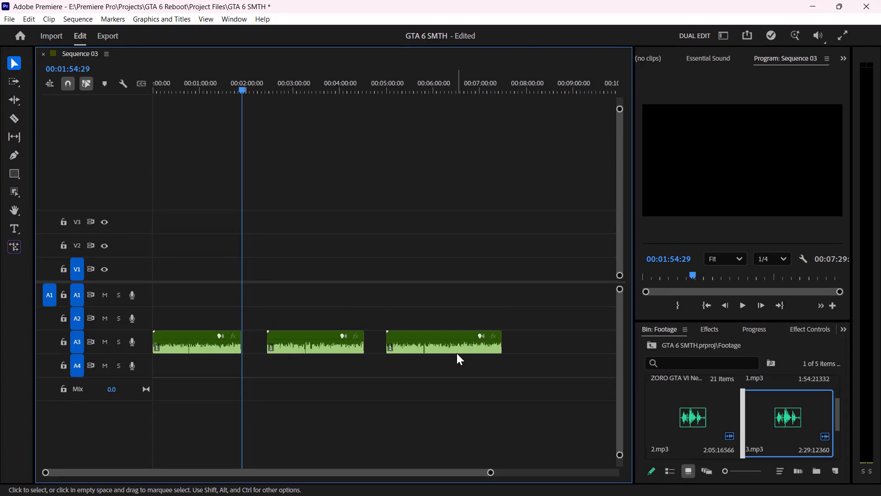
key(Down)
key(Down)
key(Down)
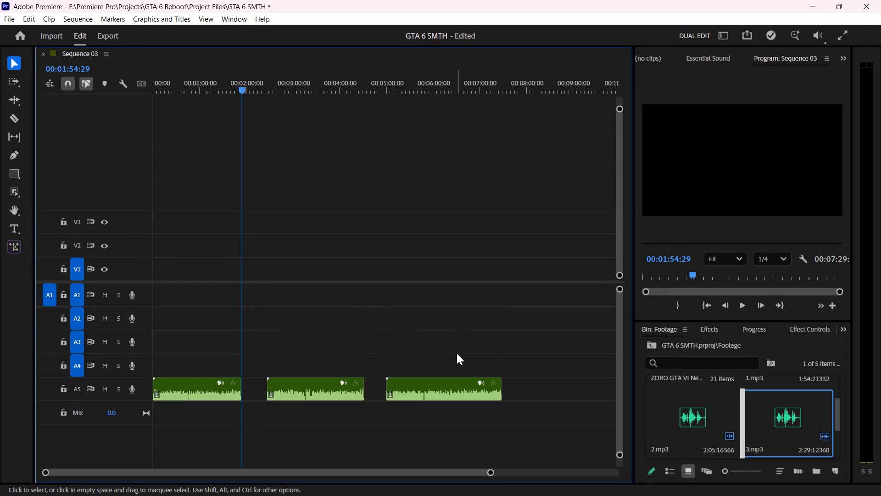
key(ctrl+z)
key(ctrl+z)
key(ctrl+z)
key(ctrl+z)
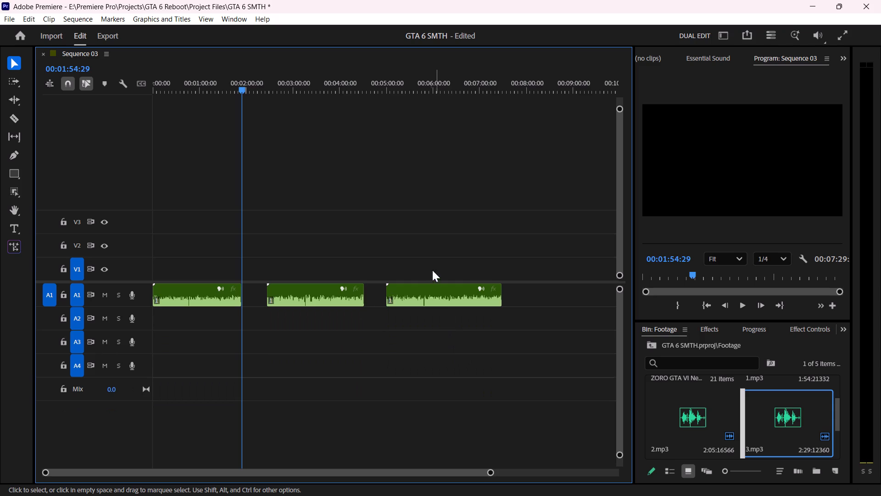
Play the second audio clip from its beginning at about 2:26 to about 2:52 to listen to it.
click(276, 90)
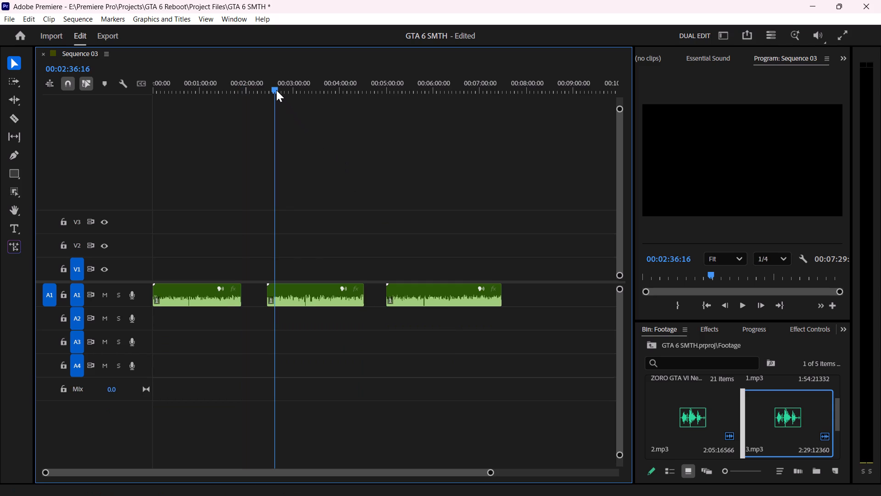
drag(276, 90, 268, 85)
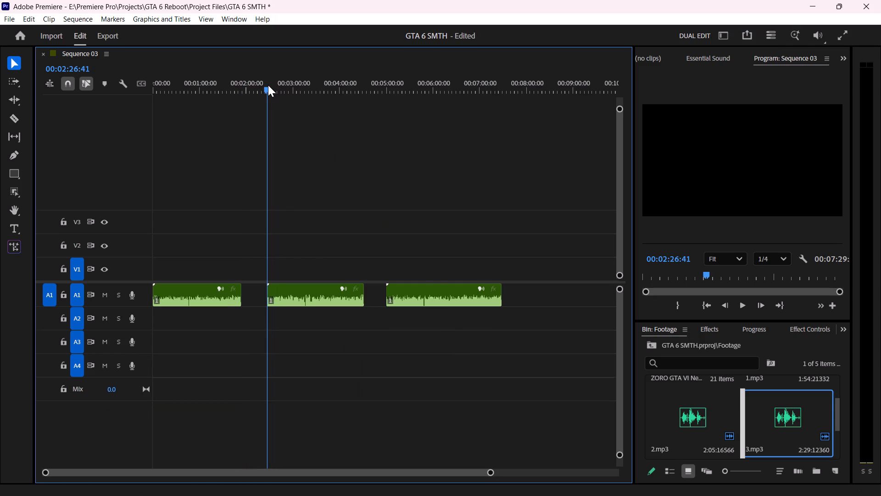
key(space)
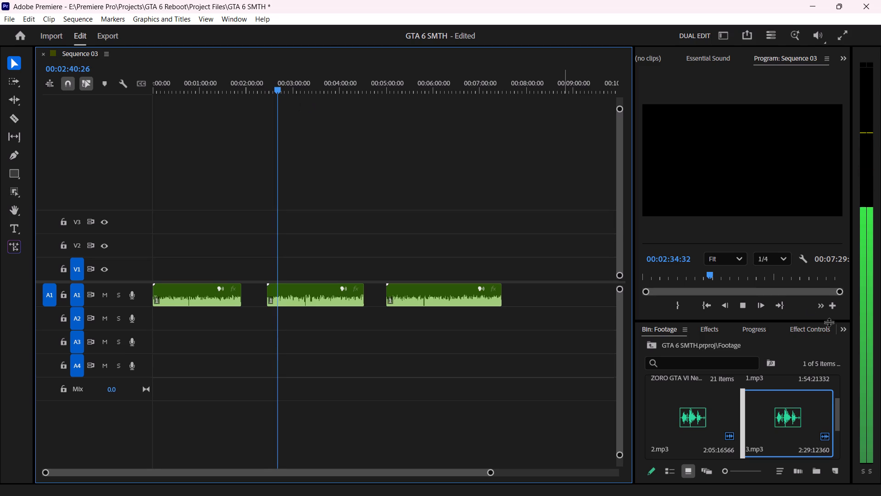
scroll(735, 332, down, 1)
scroll(734, 334, up, 2)
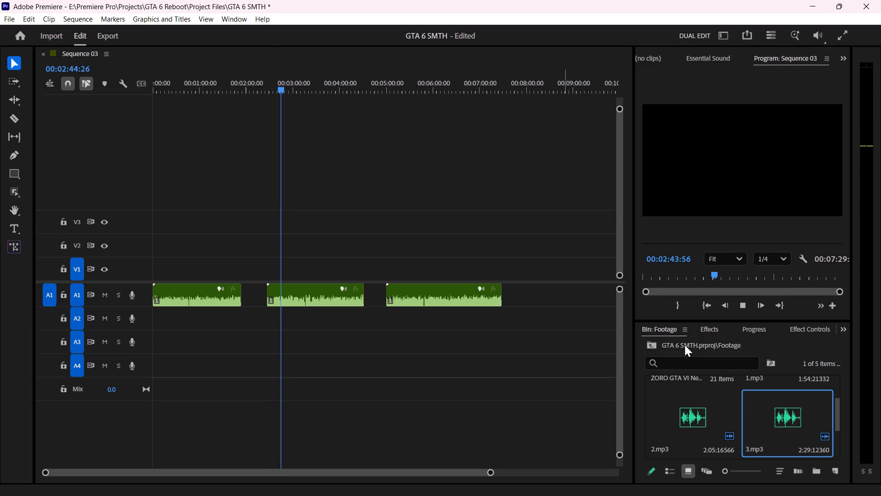
scroll(746, 389, up, 2)
scroll(746, 389, down, 3)
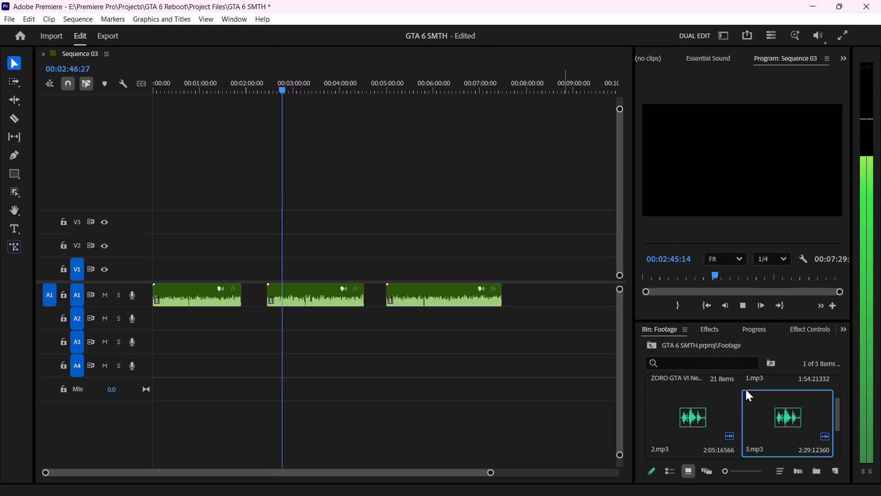
scroll(746, 389, down, 3)
scroll(812, 416, down, 2)
drag(837, 416, 835, 444)
scroll(747, 398, down, 4)
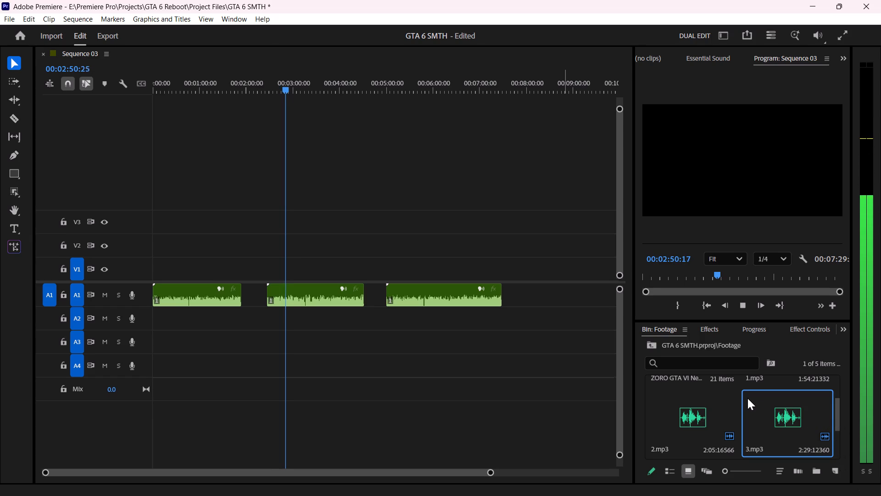
scroll(747, 398, up, 4)
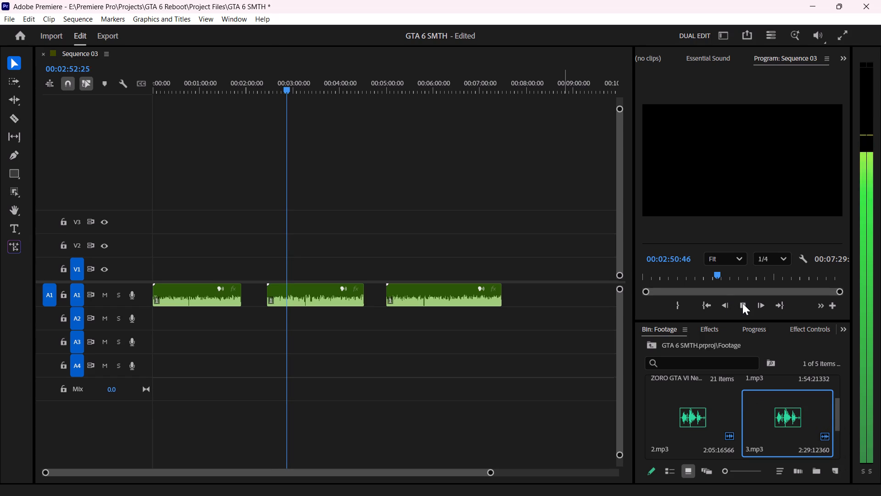
click(742, 303)
Open the ZORO GTA VI News Pack bin inside Footage and look through its still images.
scroll(746, 383, up, 3)
scroll(746, 383, down, 4)
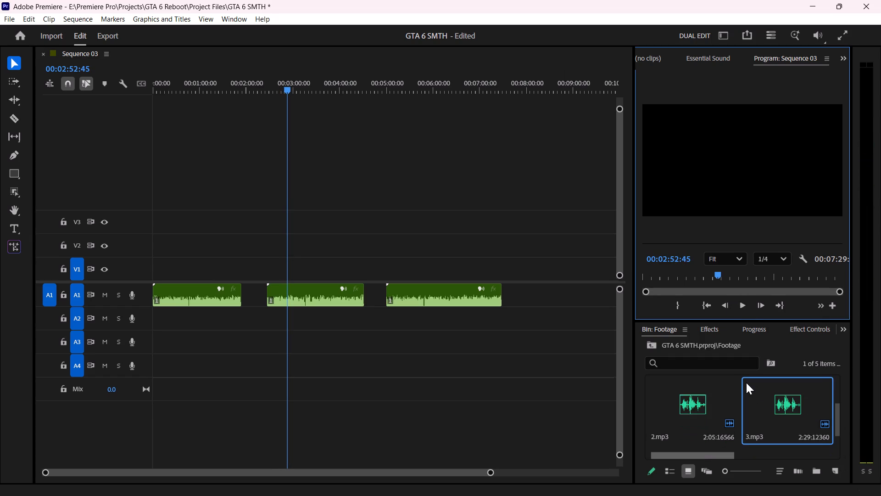
scroll(746, 383, up, 2)
scroll(746, 383, down, 1)
scroll(746, 383, up, 2)
double_click(725, 400)
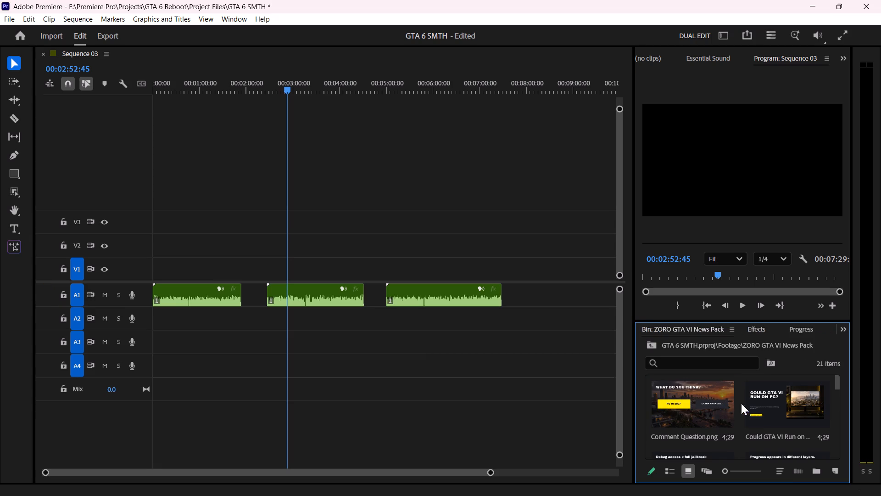
scroll(764, 405, down, 1)
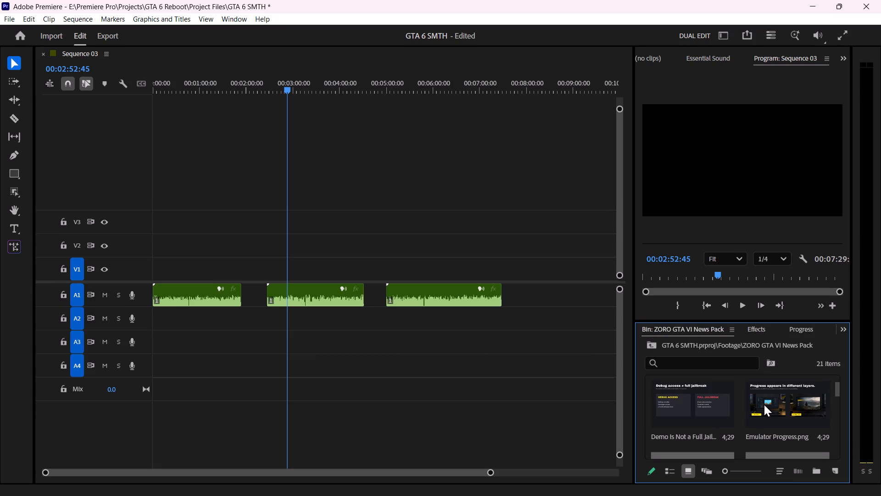
scroll(764, 405, down, 1)
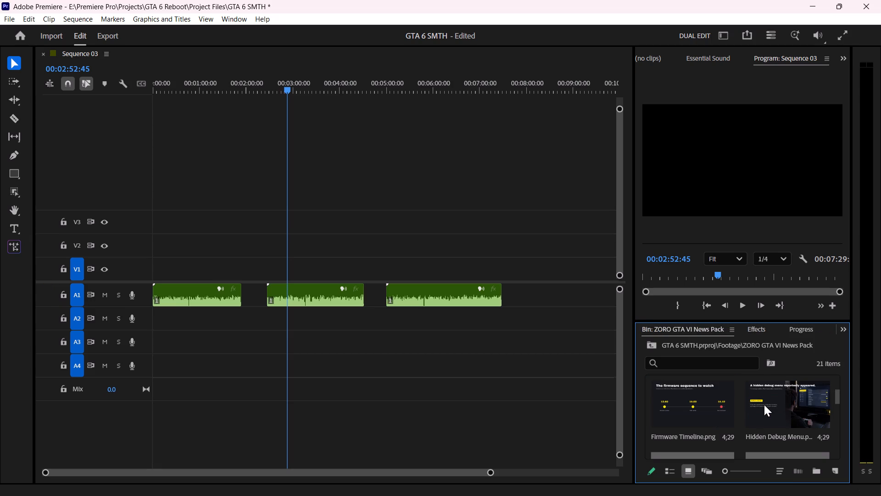
scroll(764, 405, down, 1)
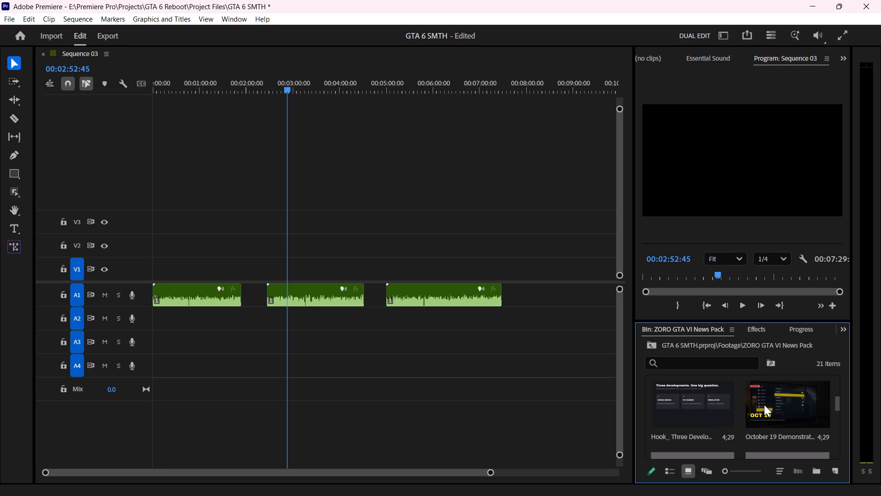
scroll(764, 405, down, 1)
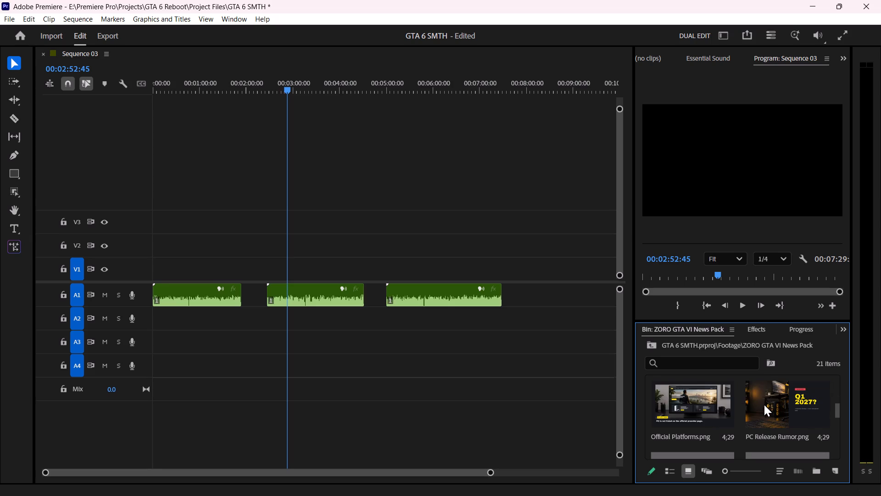
scroll(764, 405, down, 1)
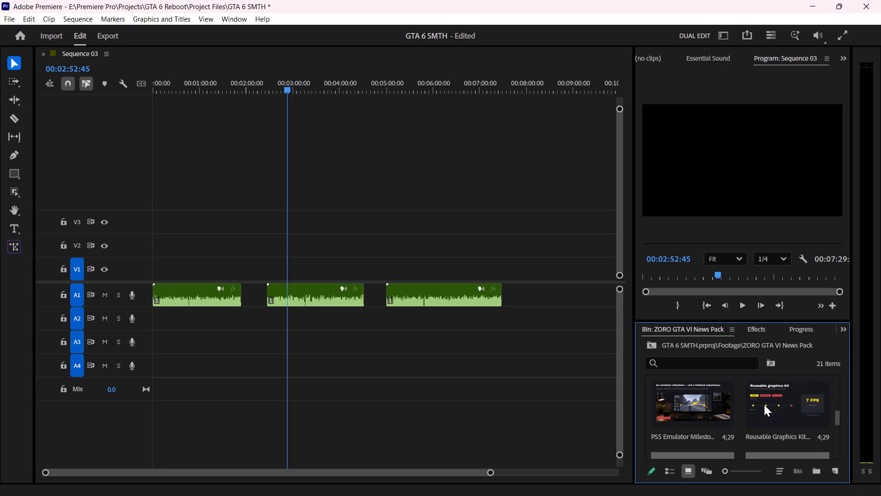
scroll(764, 405, down, 1)
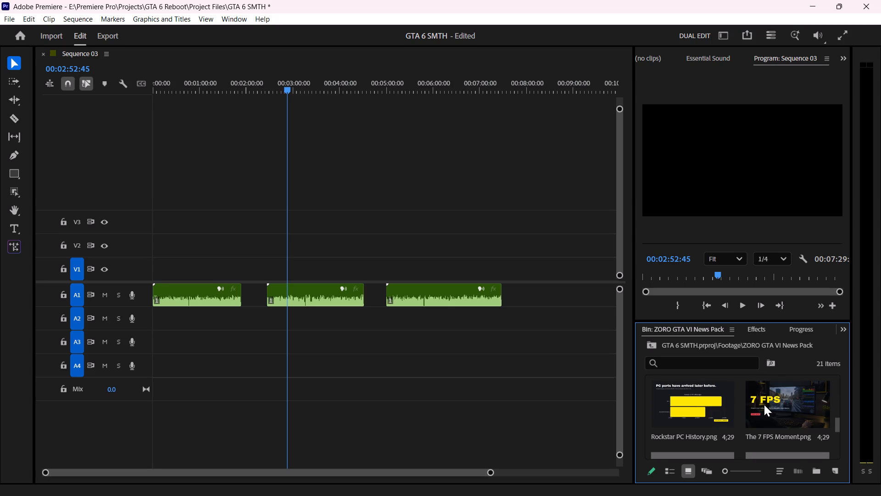
Play the first few seconds of the sequence from the very start to hear the opening narration.
click(161, 92)
drag(161, 92, 131, 82)
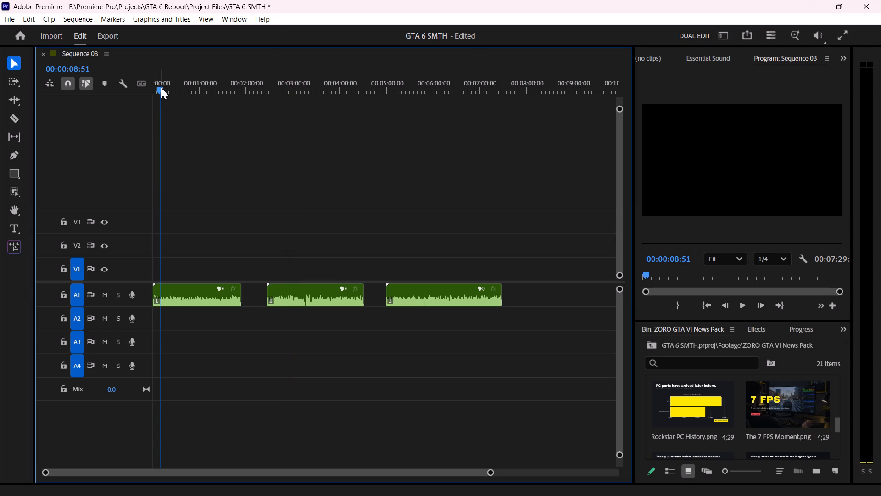
drag(160, 87, 133, 88)
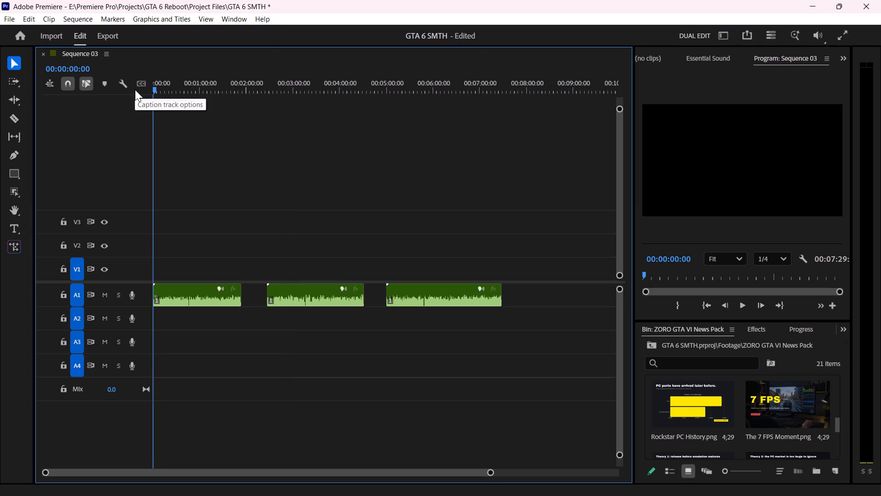
key(space)
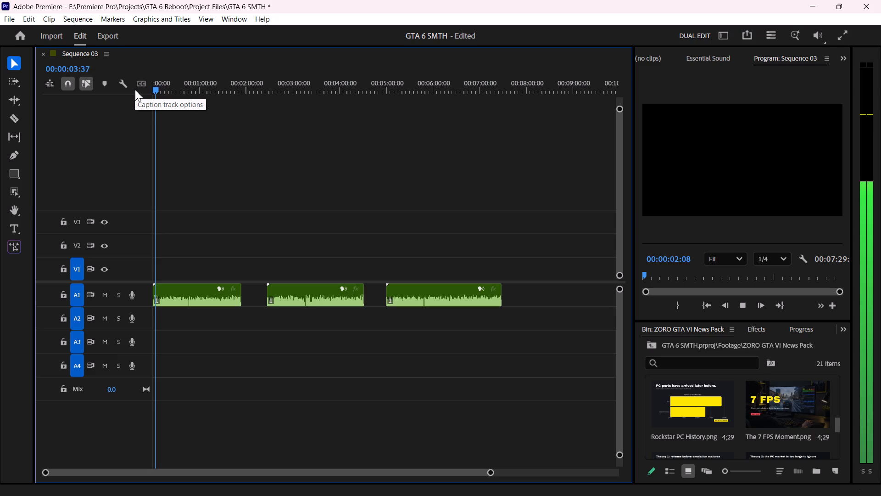
key(space)
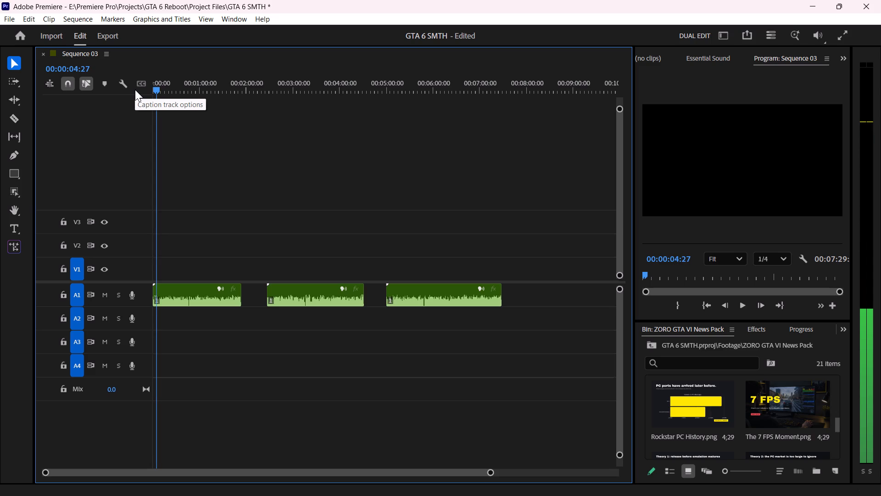
Look through the remaining images in the ZORO GTA VI News Pack bin for a visual that suits the opening.
scroll(717, 285, down, 2)
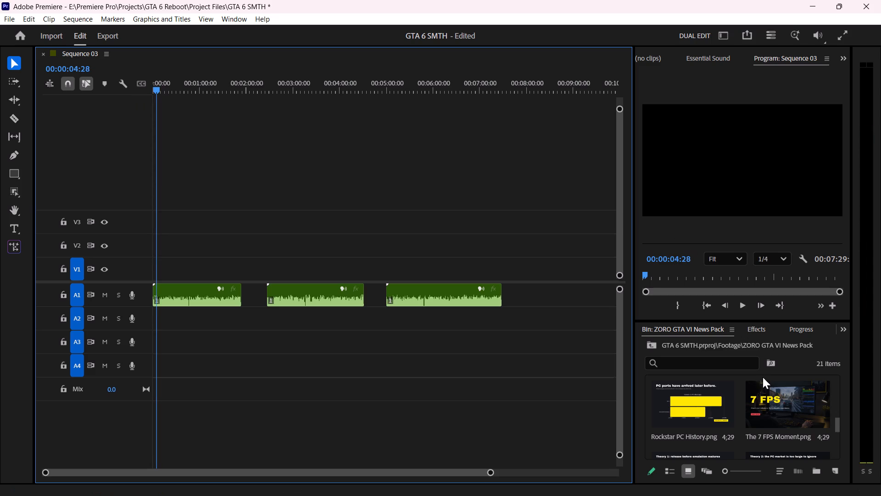
scroll(768, 408, down, 2)
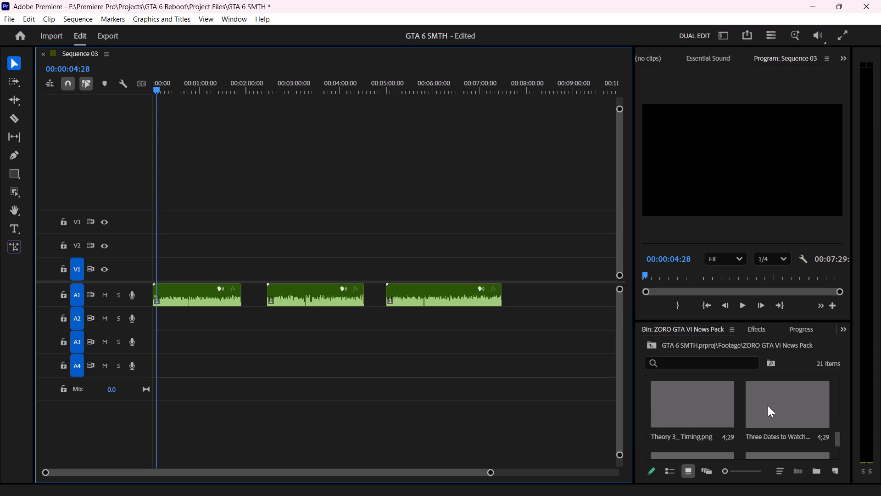
scroll(768, 406, down, 2)
scroll(768, 406, up, 2)
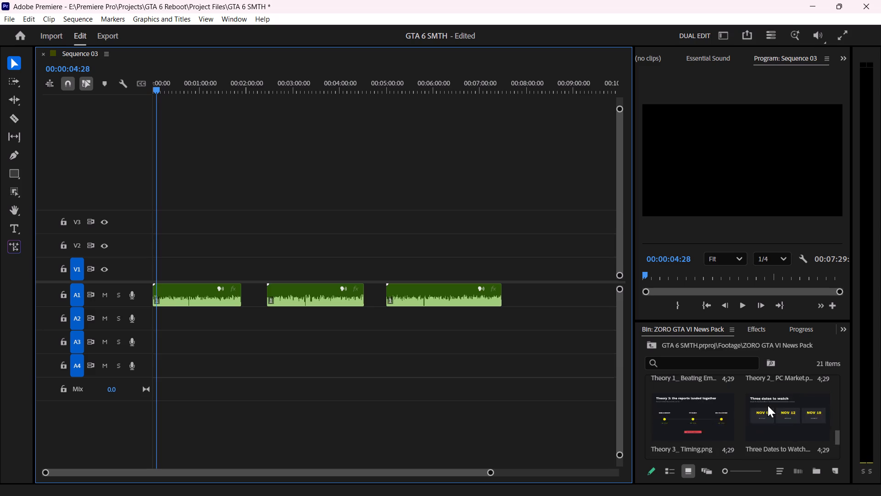
scroll(768, 406, up, 17)
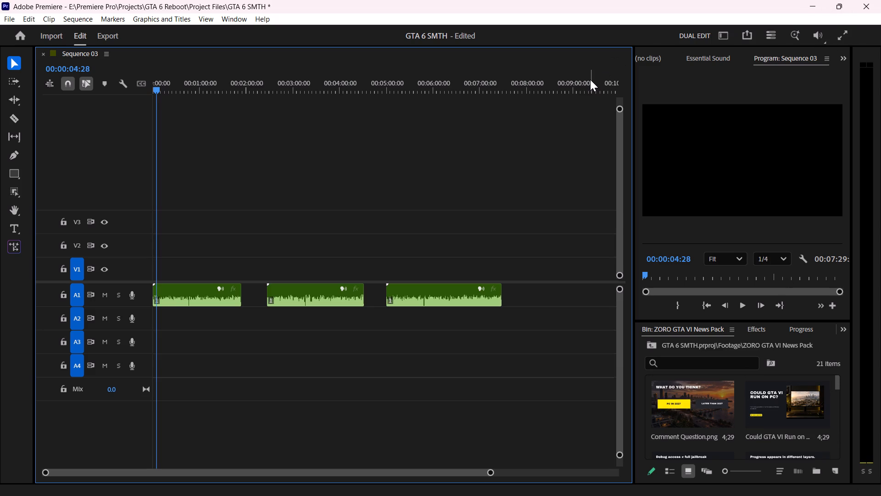
Save the GTA 6 SMTH project.
key(ctrl+s)
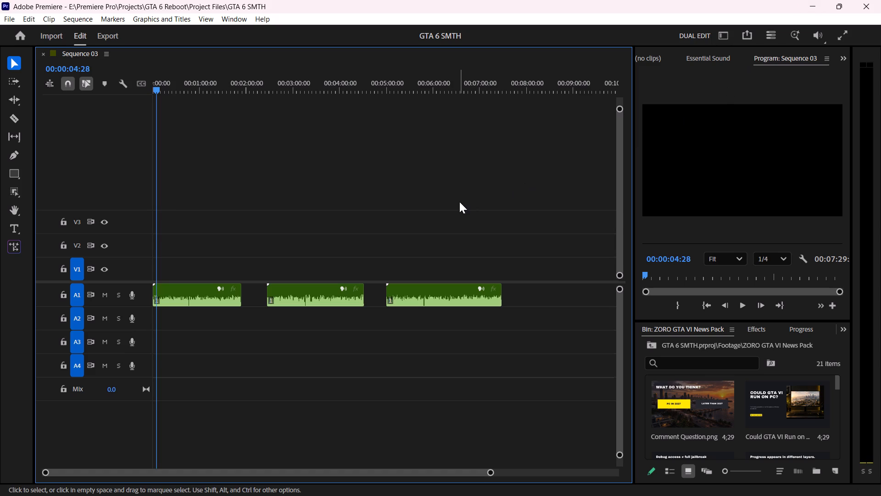
Continue playing the first audio clip in short stretches up to about 0:08.
key(space)
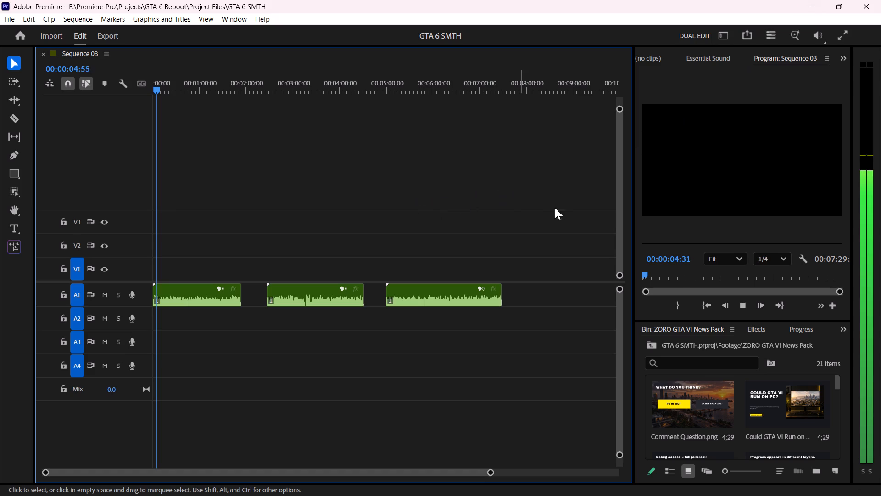
scroll(682, 289, down, 3)
scroll(746, 380, down, 1)
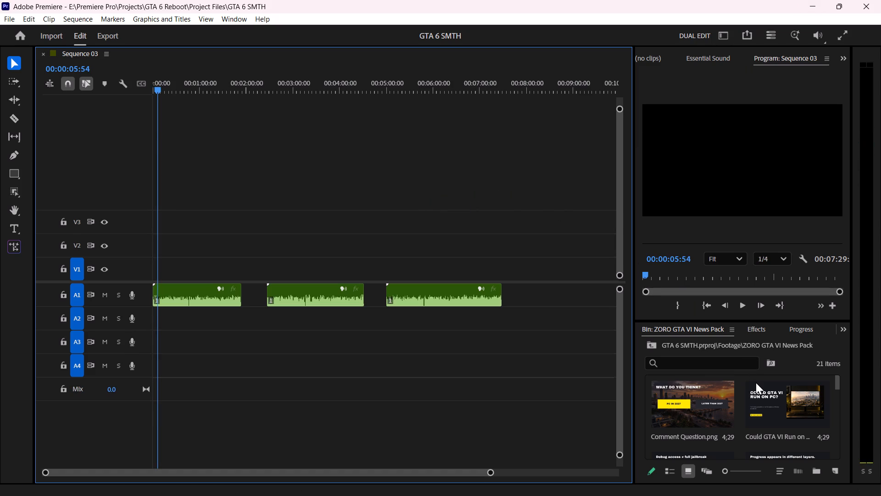
key(space)
scroll(754, 382, down, 2)
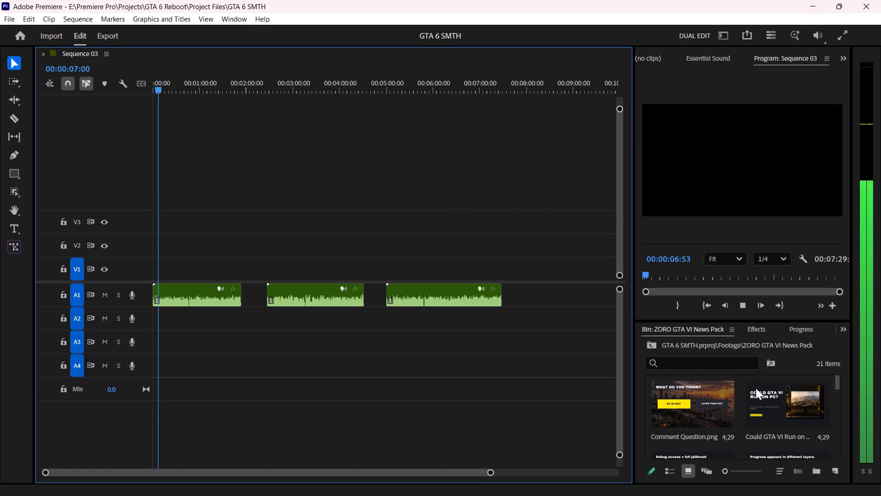
scroll(764, 411, down, 2)
key(space)
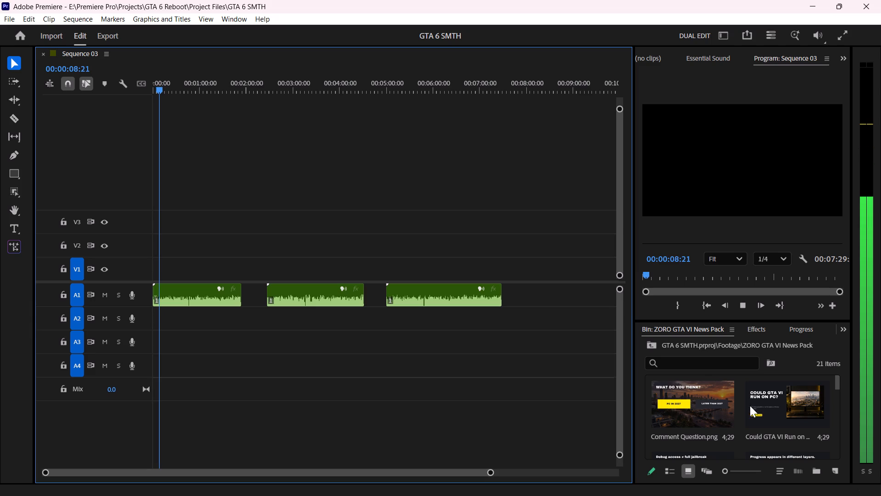
Place the Theory 1 image from the News Pack bin on video track V1, about half a minute into the sequence.
scroll(769, 400, down, 1)
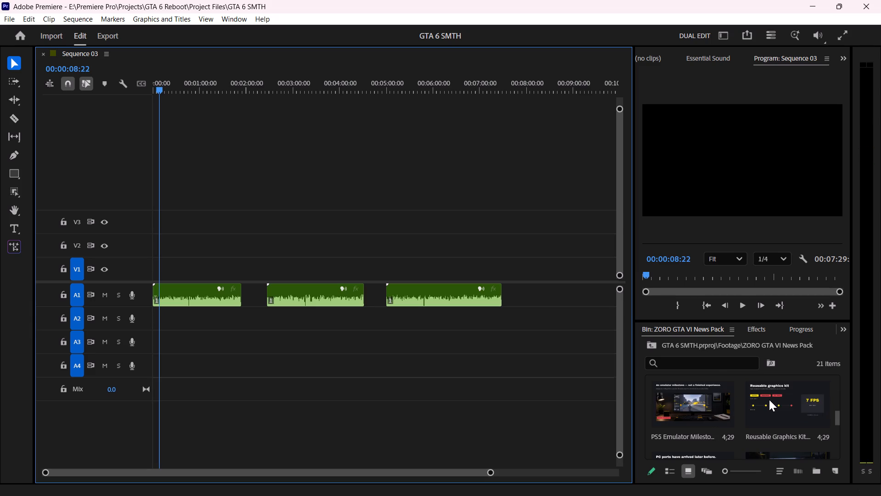
scroll(719, 401, down, 2)
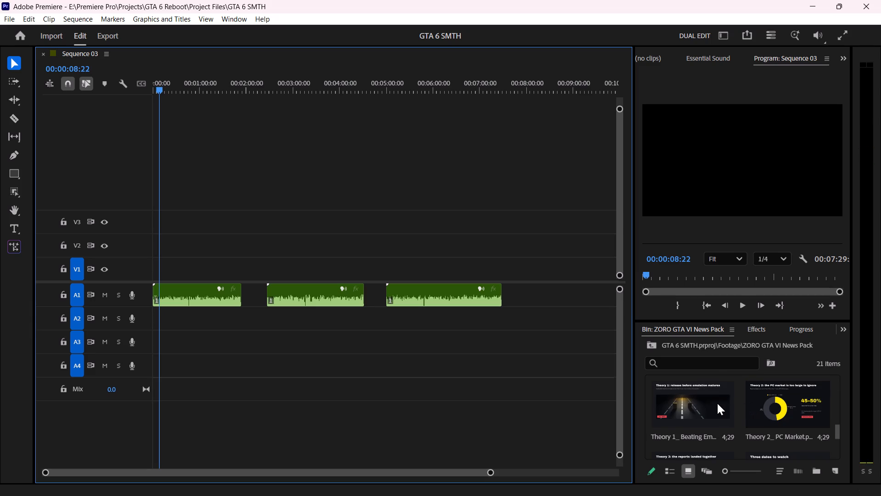
click(700, 410)
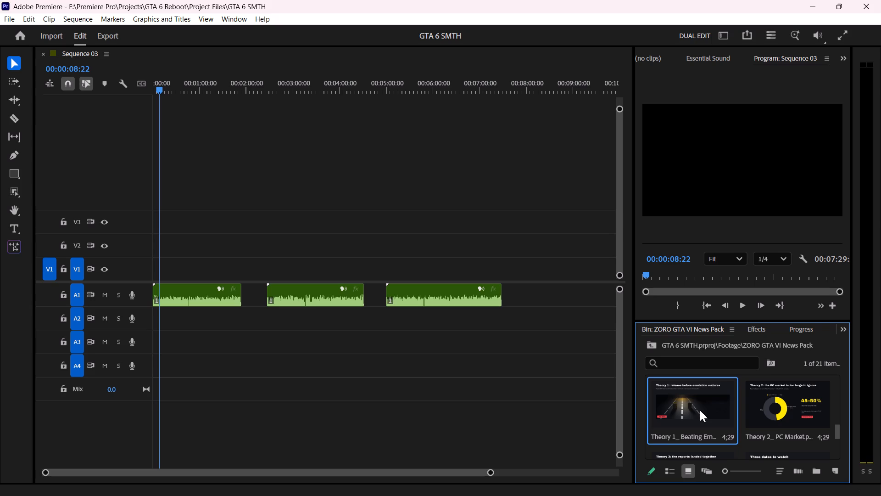
click(700, 410)
drag(700, 410, 174, 262)
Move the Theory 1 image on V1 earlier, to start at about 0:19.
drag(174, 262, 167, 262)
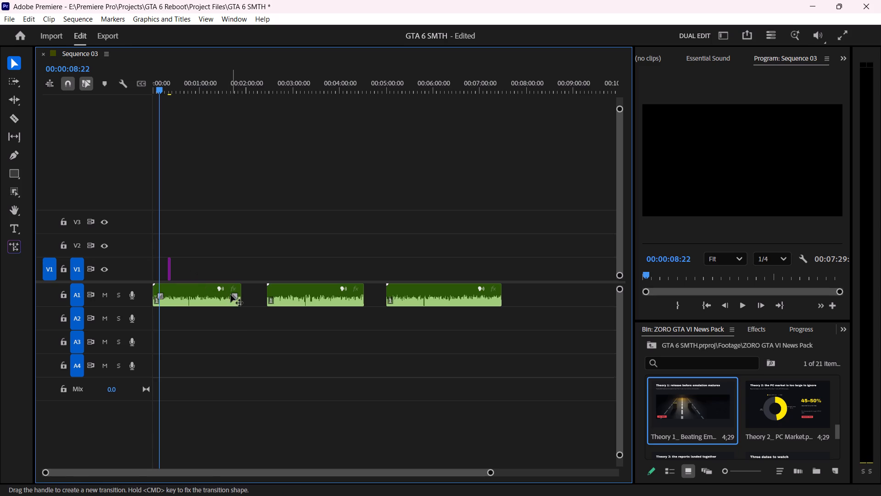
Play the first narration clip onward from about 0:08 to about 0:23, over the Theory 1 image.
key(space)
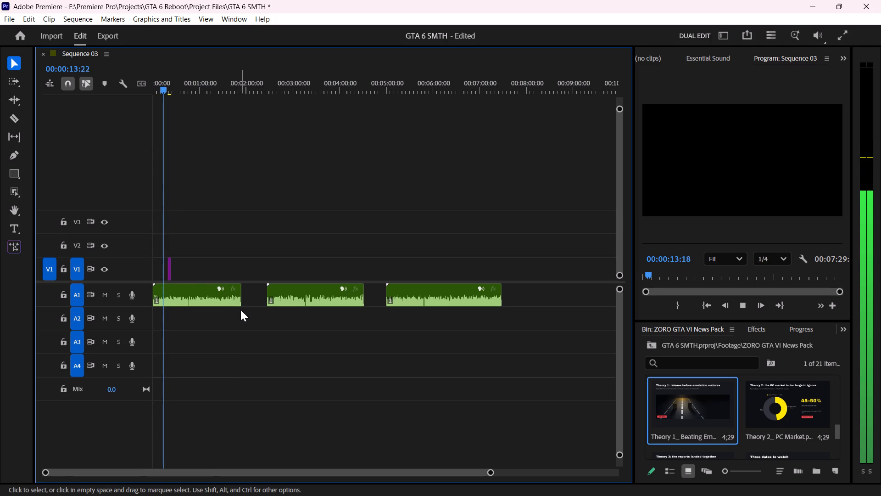
text(===)
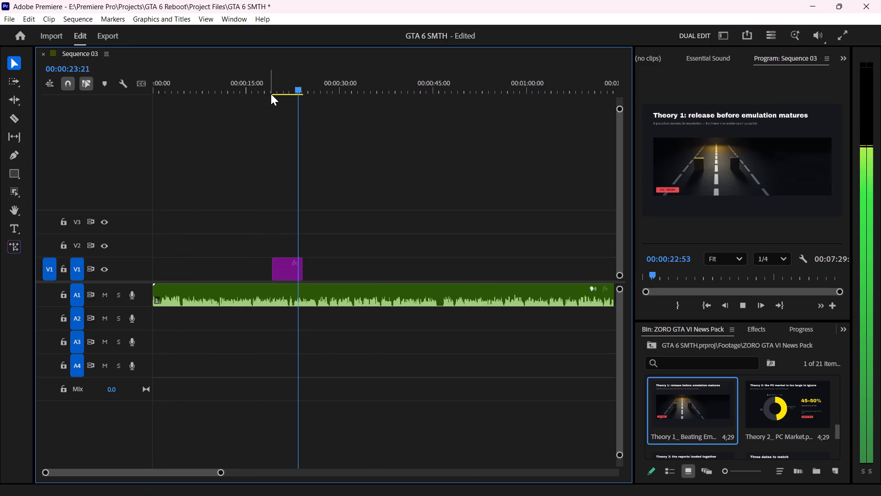
key(space)
Delete the Theory 1 image clip from video track V1.
click(289, 266)
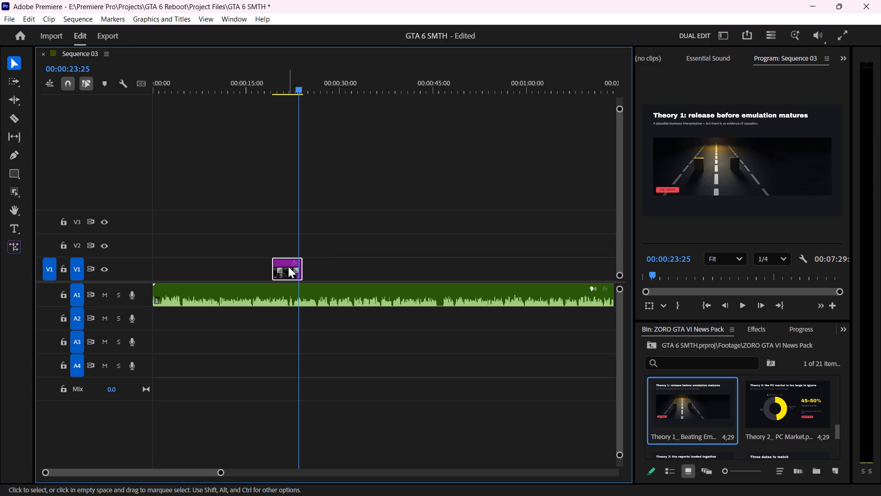
key(BackSpace)
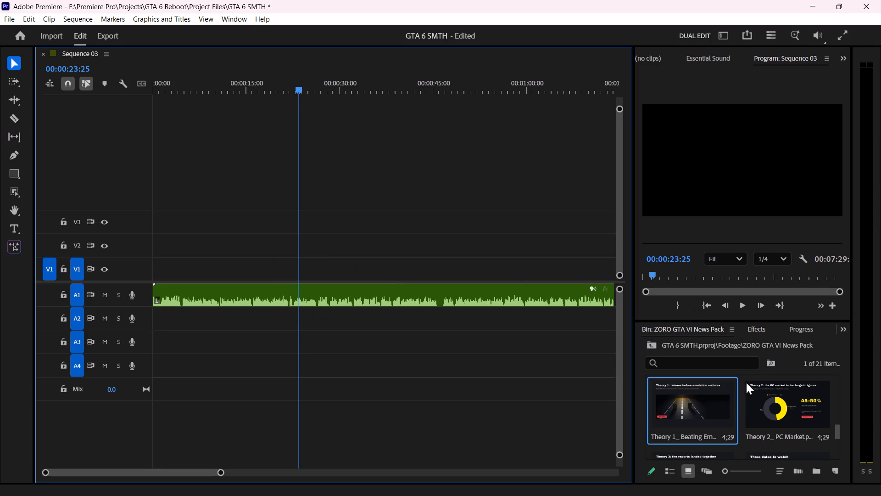
Look through the ZORO GTA VI News Pack bin and its parent Footage bin for usable material.
scroll(770, 405, down, 1)
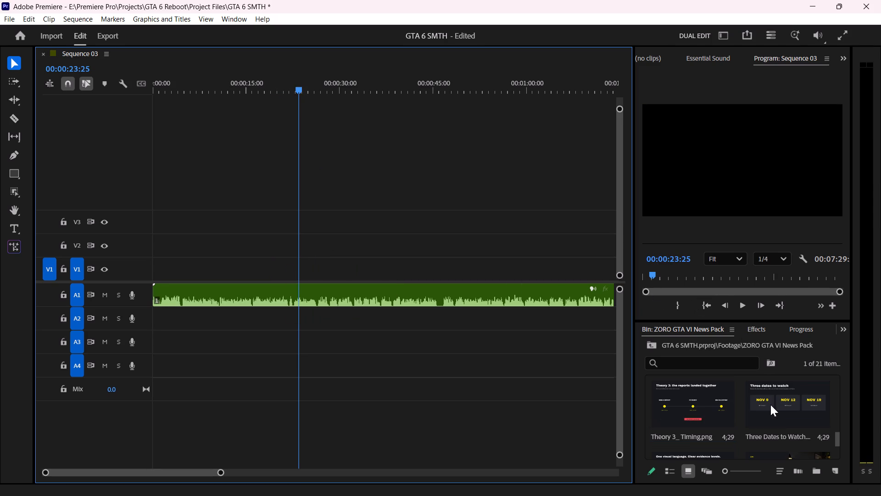
scroll(770, 405, down, 2)
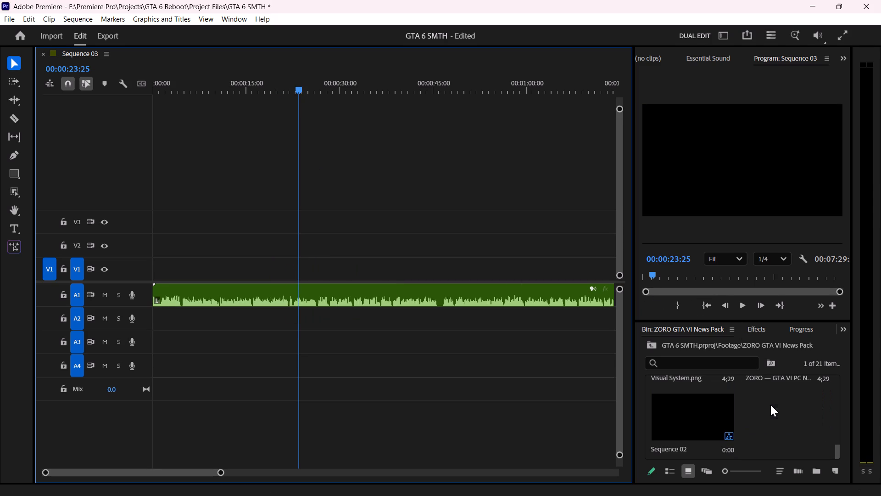
scroll(769, 402, up, 1)
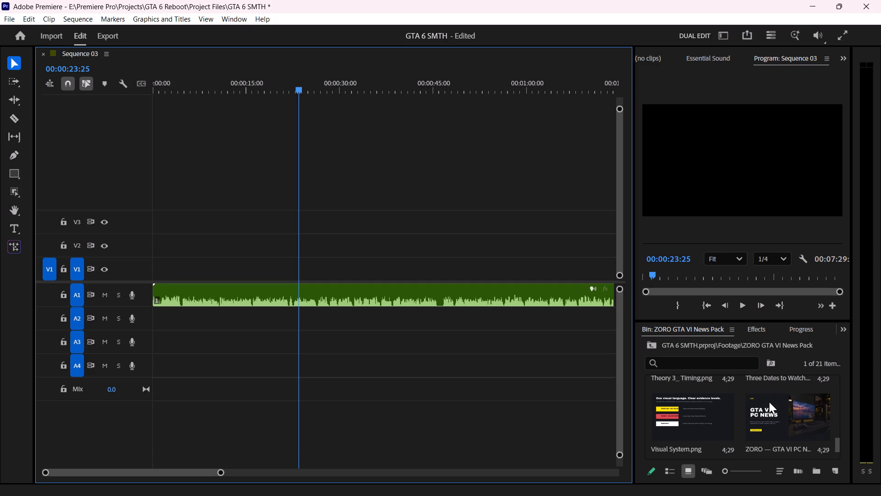
scroll(769, 402, down, 1)
scroll(769, 402, up, 3)
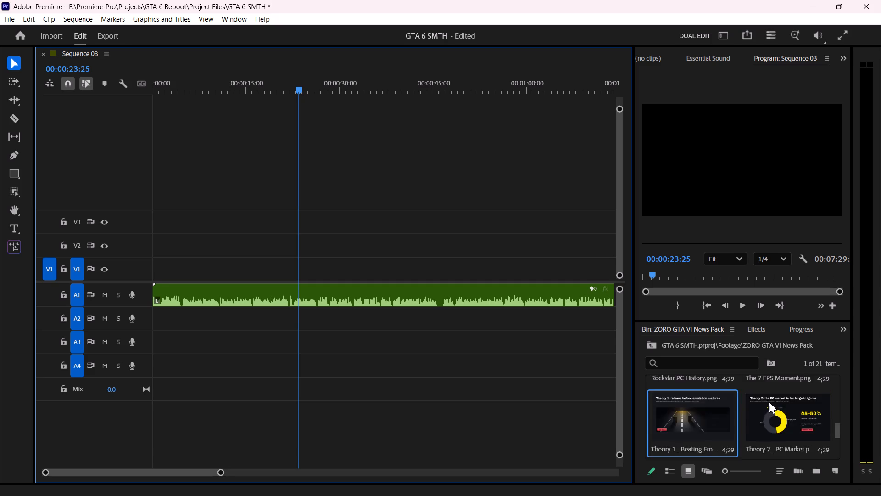
scroll(769, 402, up, 15)
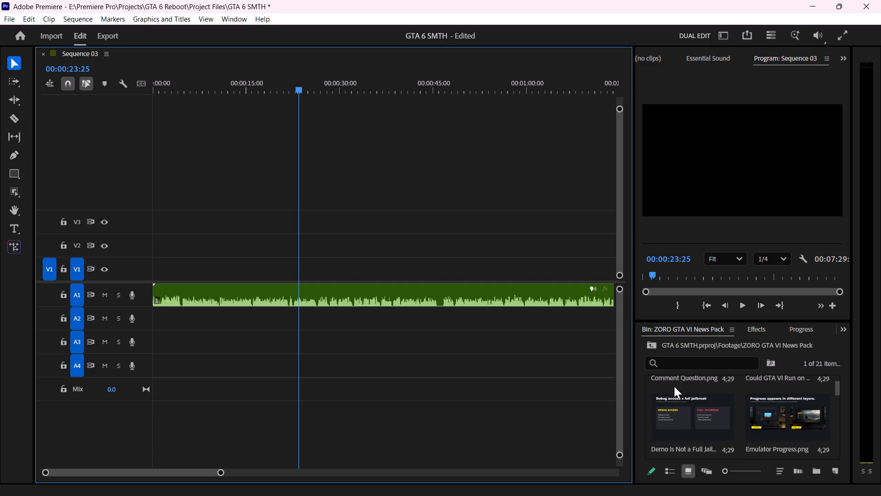
click(653, 349)
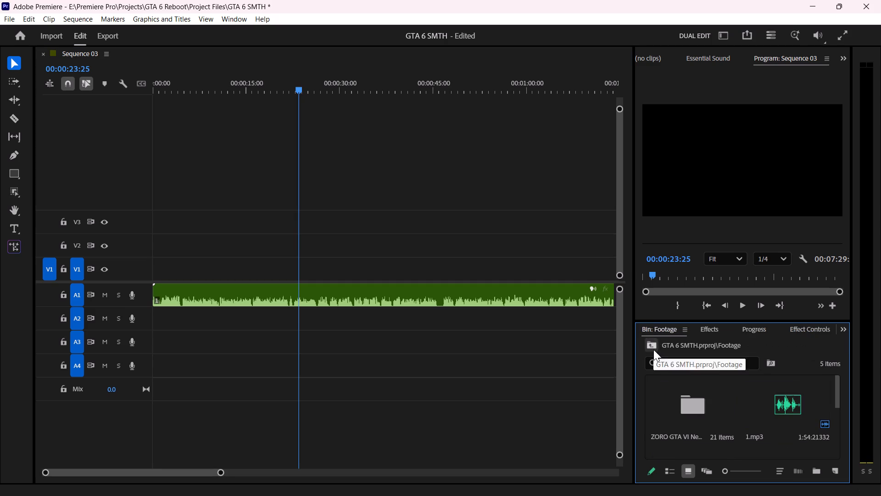
scroll(739, 402, down, 3)
scroll(740, 403, up, 1)
scroll(740, 403, down, 1)
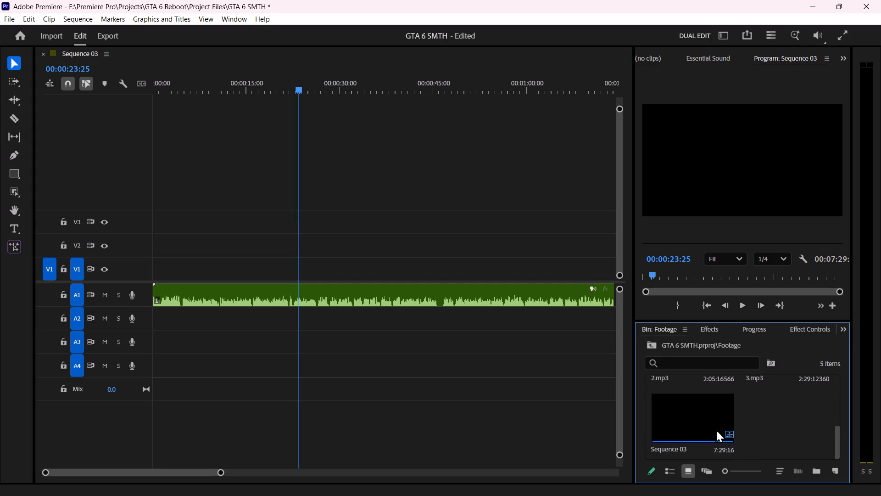
scroll(719, 424, up, 3)
Delete Sequence 02 from the ZORO GTA VI News Pack bin.
double_click(695, 415)
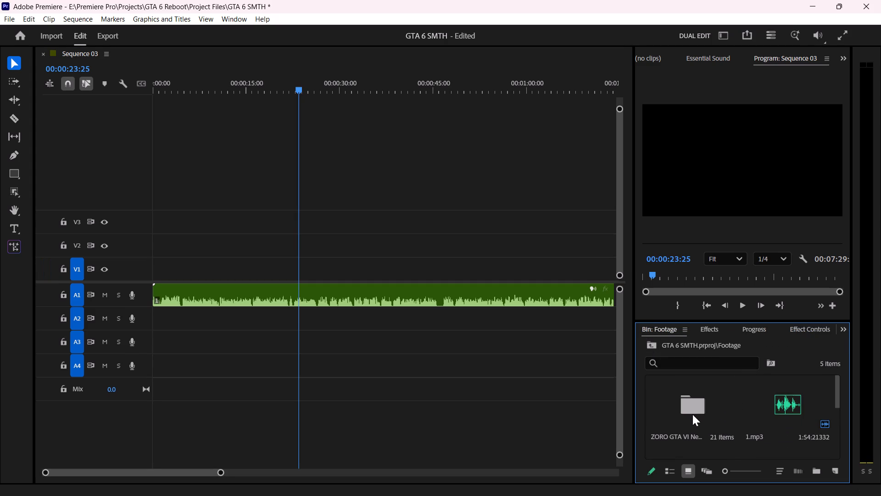
click(710, 409)
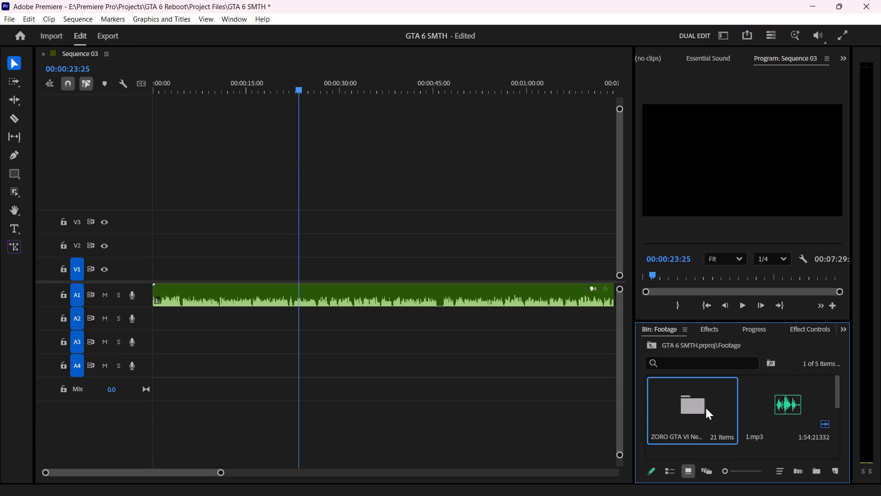
double_click(697, 404)
scroll(719, 405, down, 13)
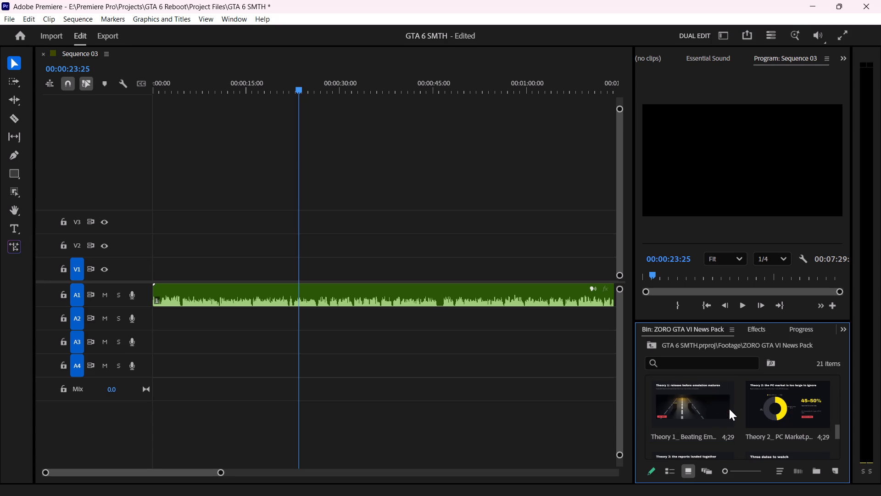
scroll(729, 409, down, 3)
click(705, 419)
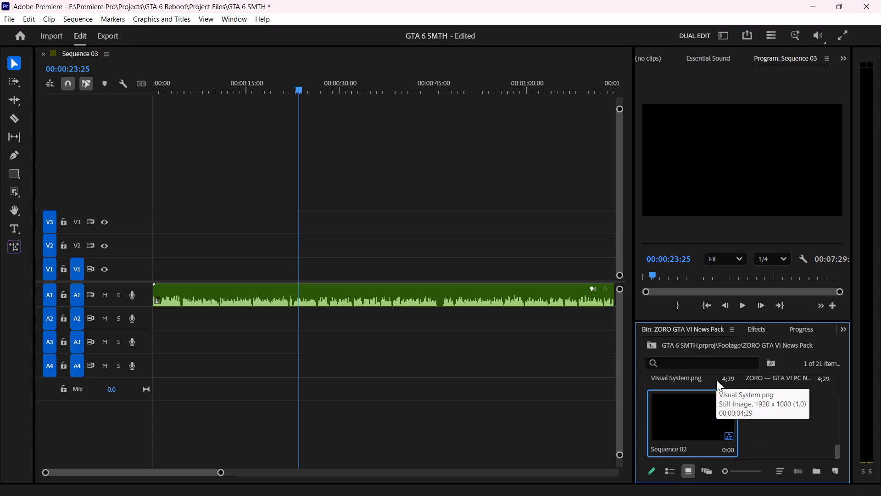
key(BackSpace)
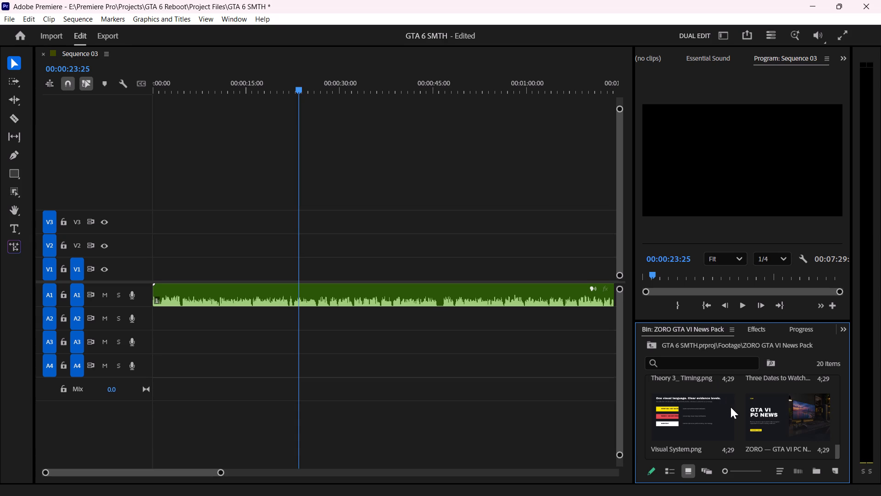
Play the first narration clip again from near its start to about 0:12.
scroll(753, 415, up, 12)
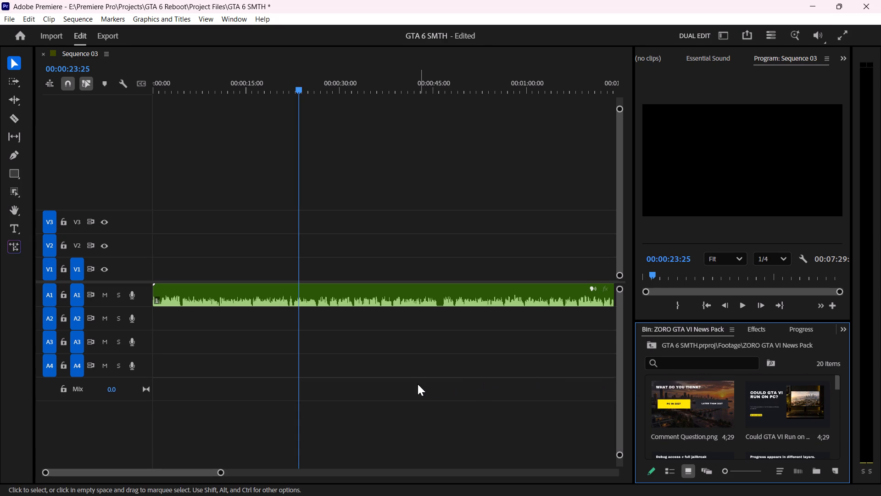
click(156, 90)
key(Left)
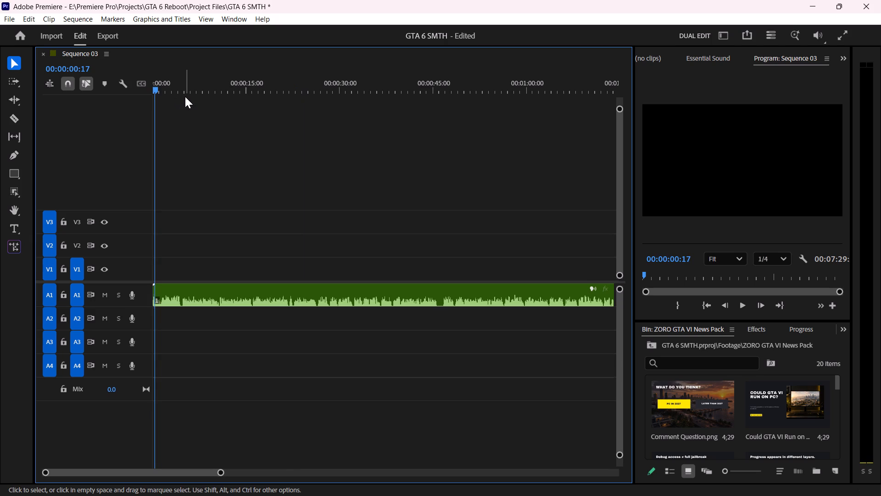
key(space)
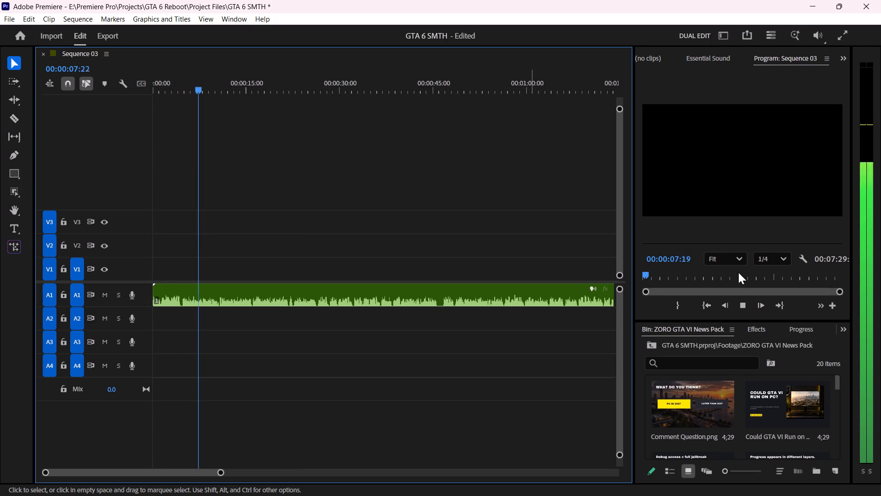
scroll(746, 331, down, 1)
scroll(769, 372, up, 2)
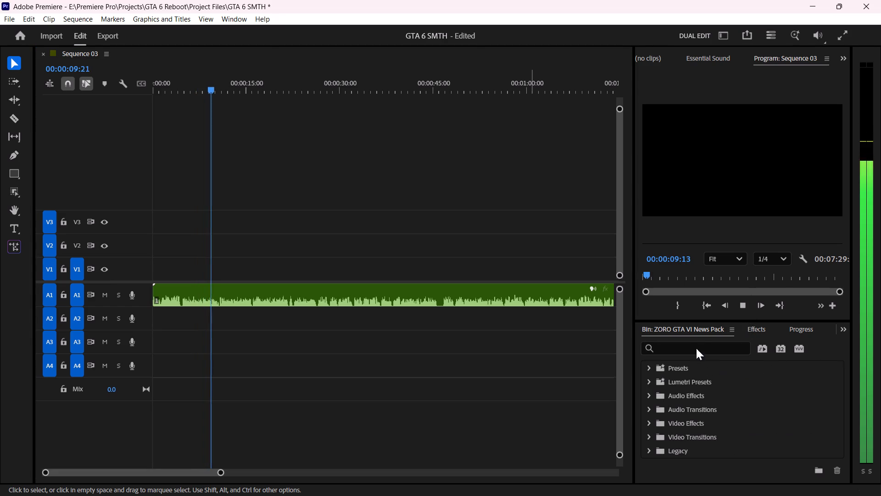
scroll(722, 332, up, 1)
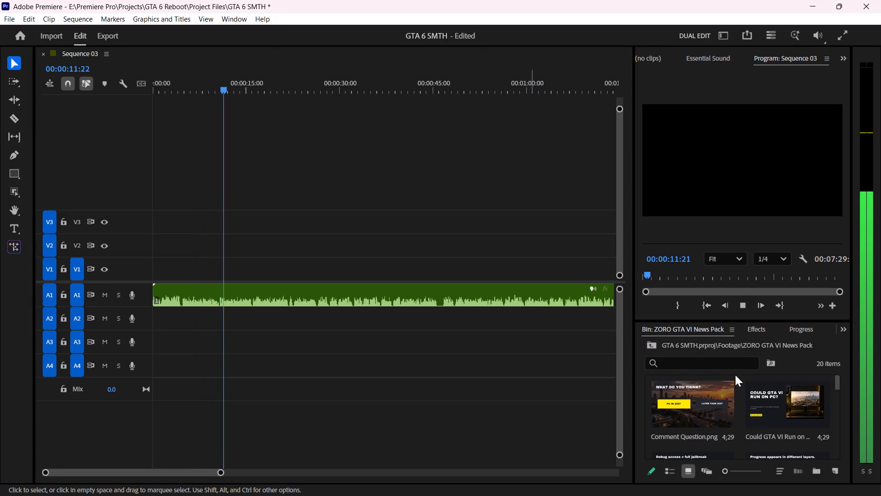
key(space)
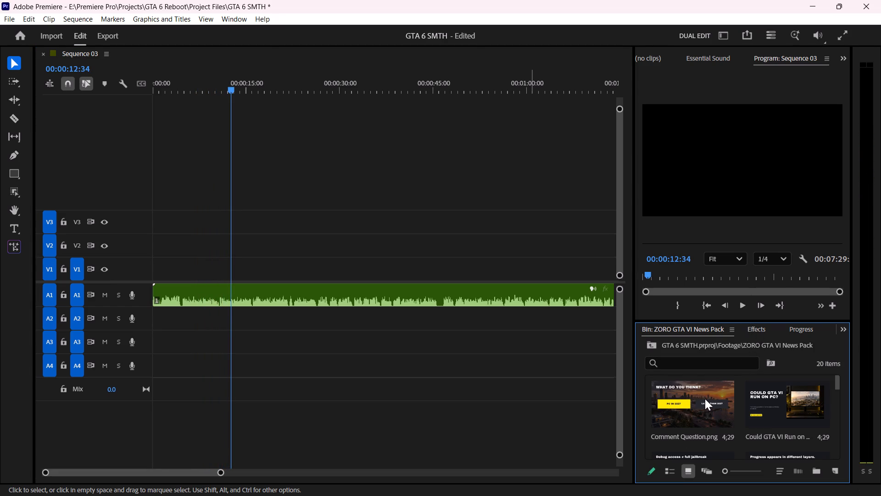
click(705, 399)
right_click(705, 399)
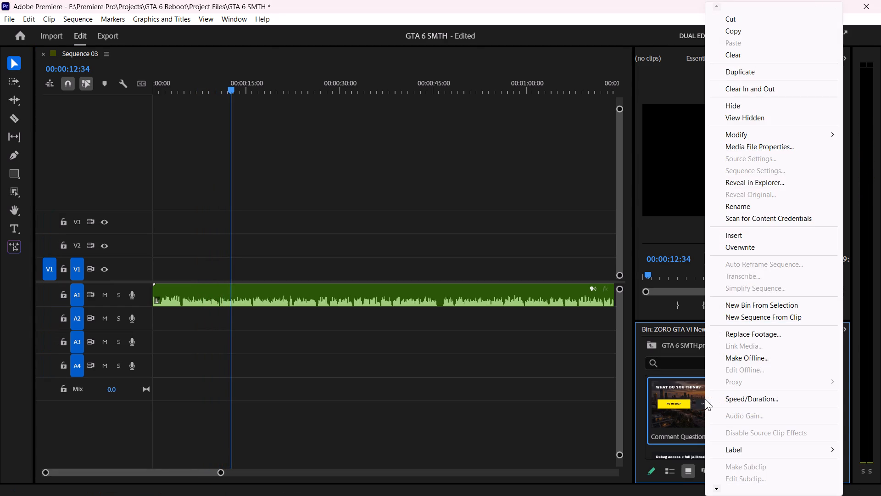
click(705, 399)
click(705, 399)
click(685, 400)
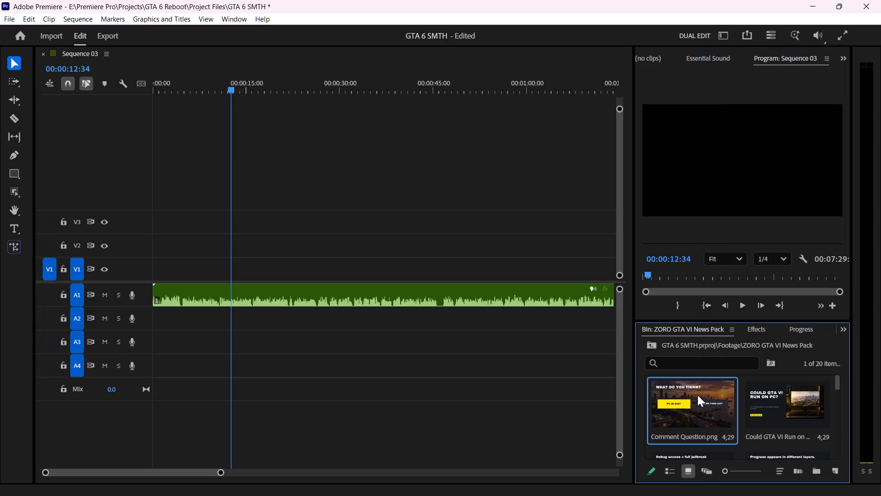
Preview the first News Pack images at full size, from Comment Question through Hidden Debug Menu, to judge which suits the narration.
double_click(700, 393)
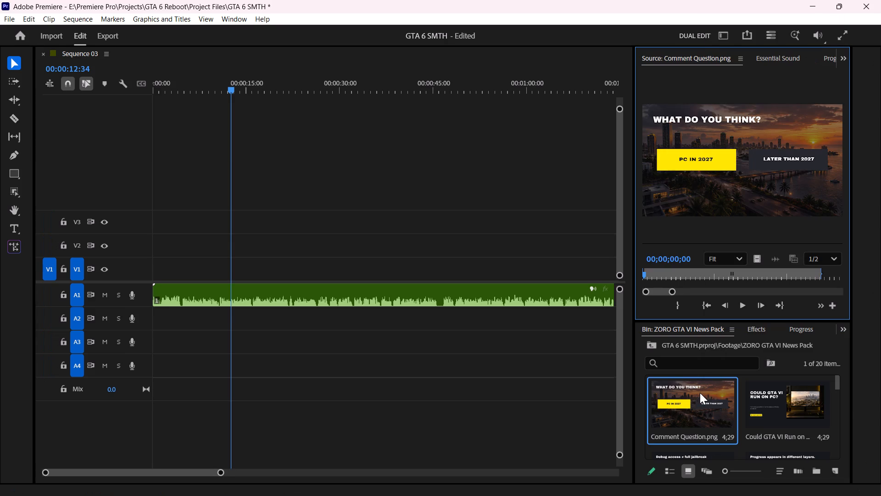
click(758, 393)
double_click(758, 393)
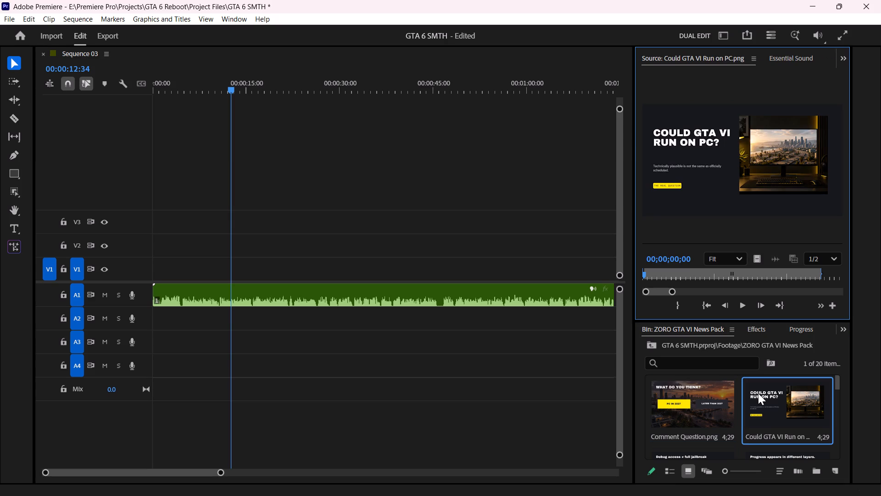
scroll(758, 393, down, 2)
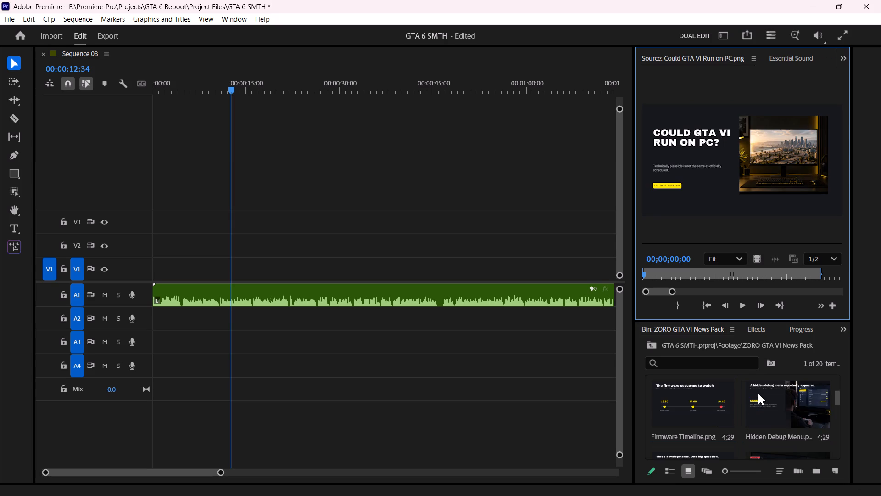
scroll(756, 393, up, 3)
scroll(732, 443, down, 1)
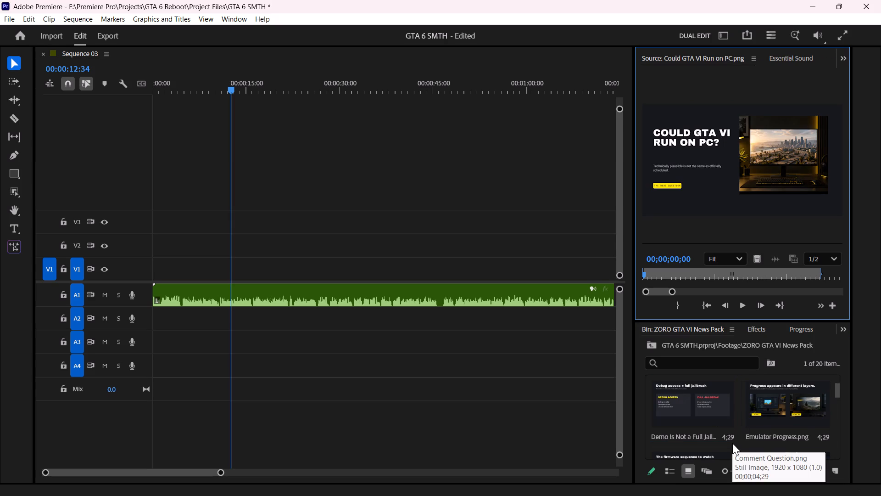
double_click(695, 410)
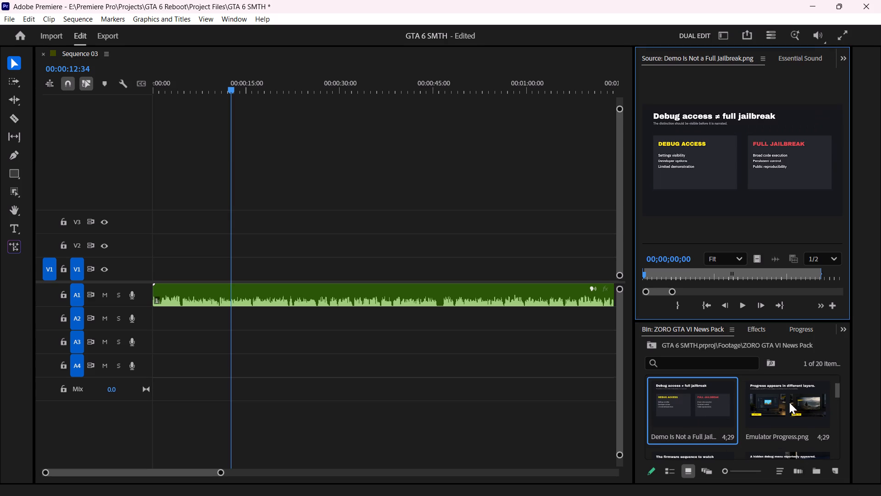
double_click(789, 402)
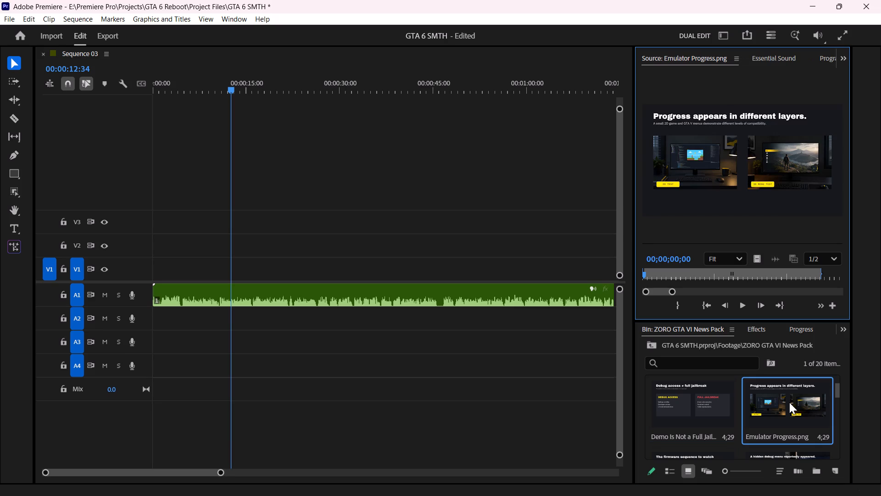
scroll(789, 402, down, 1)
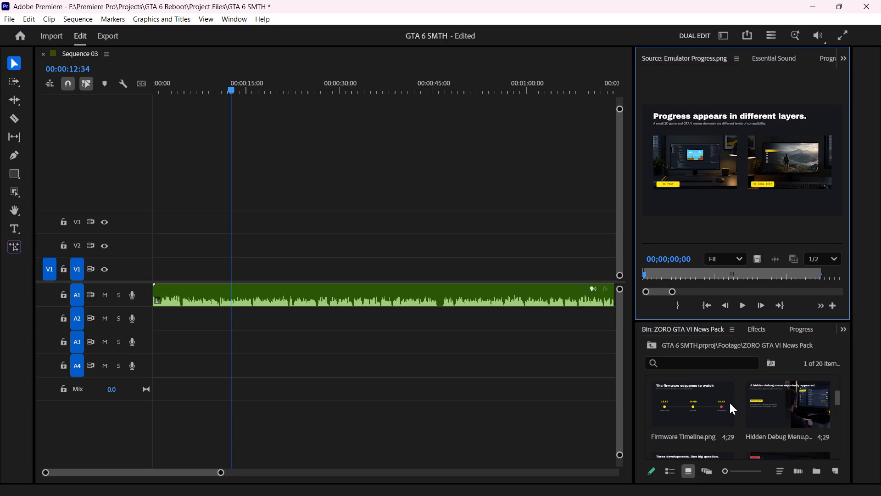
double_click(716, 405)
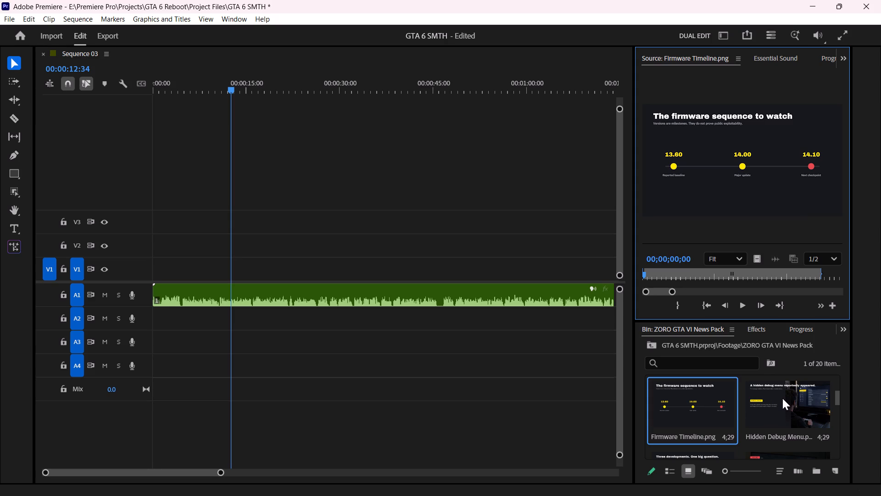
double_click(782, 398)
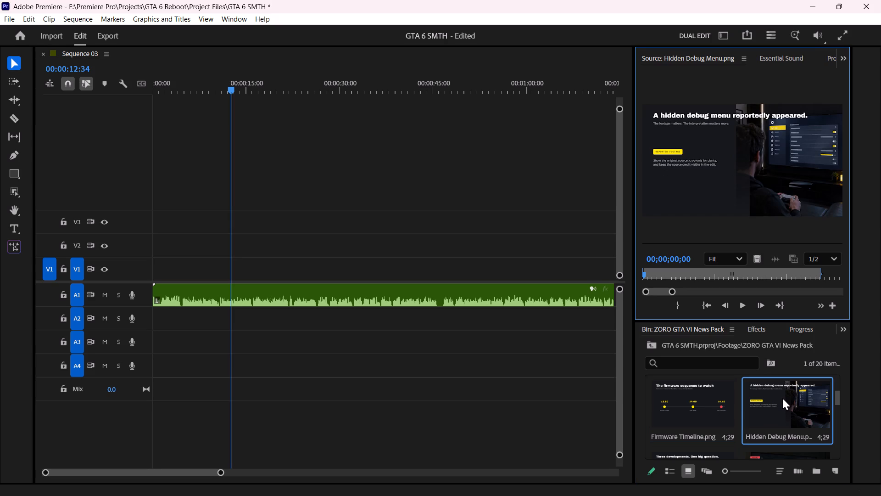
key(space)
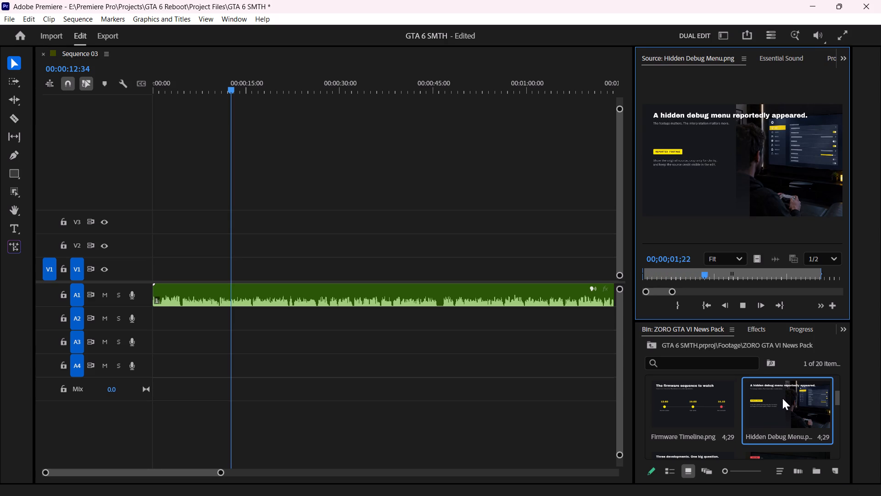
key(space)
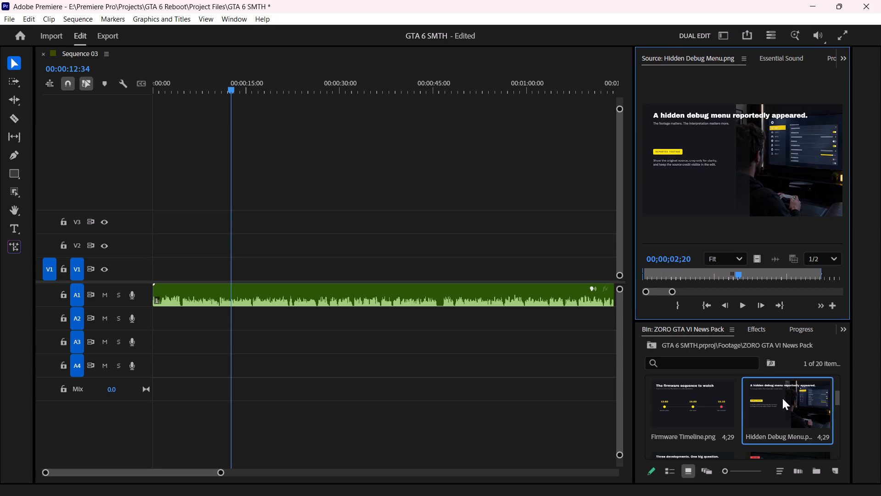
key(space)
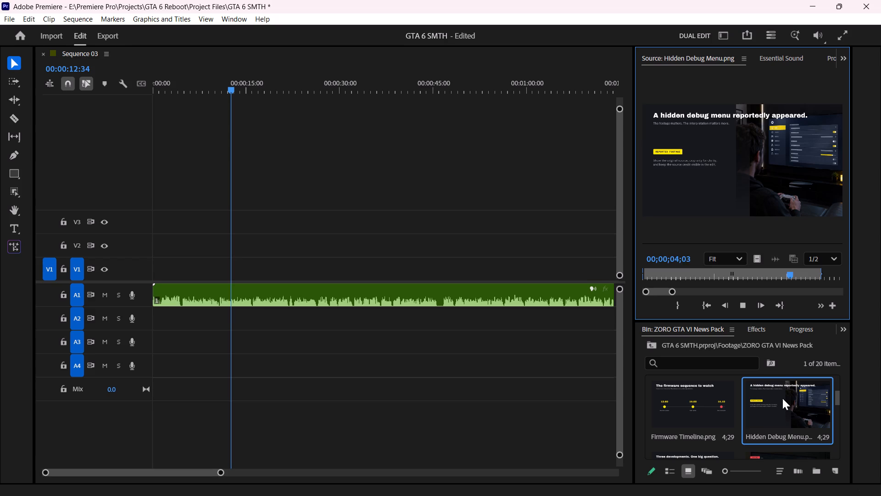
key(space)
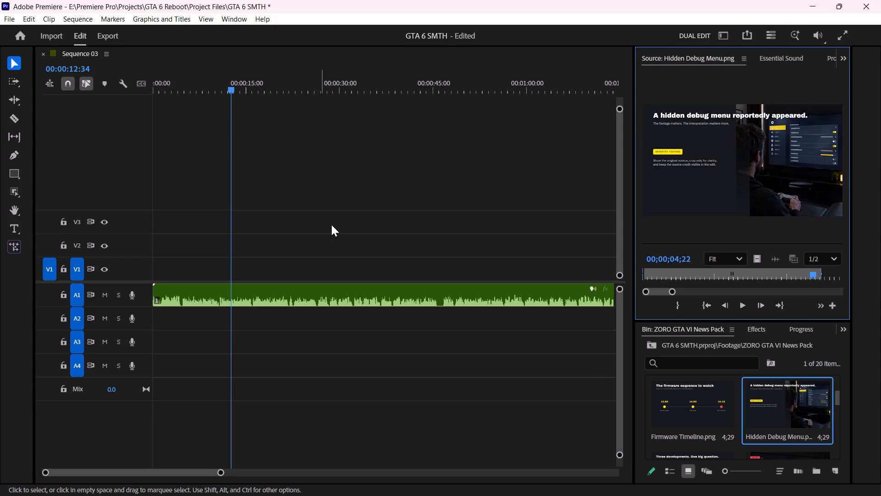
Replay the first narration between about 0:06 and 0:13 to find the cue for the Hidden Debug Menu image.
click(326, 141)
key(Left)
key(Left)
key(Left)
key(Left)
key(Left)
key(Left)
key(Left)
key(Left)
key(Left)
key(Left)
key(Left)
key(Left)
key(Left)
key(Left)
key(Left)
key(Left)
key(Left)
key(Left)
key(Left)
key(Left)
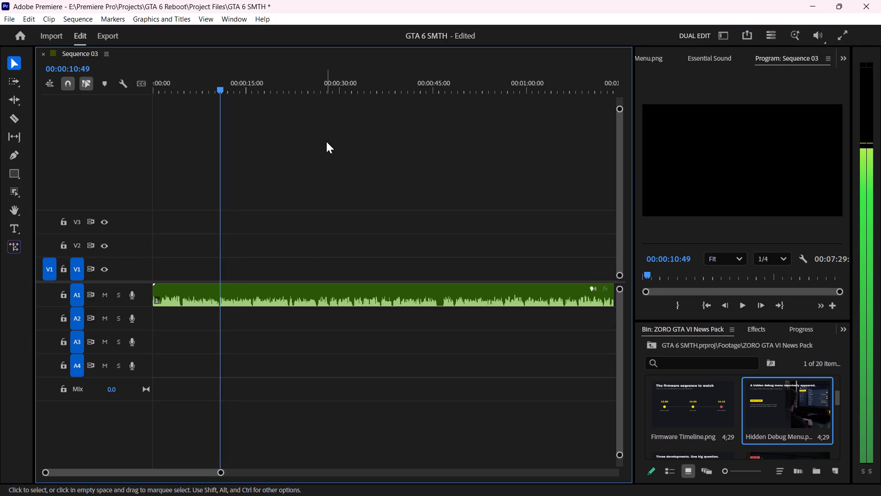
key(space)
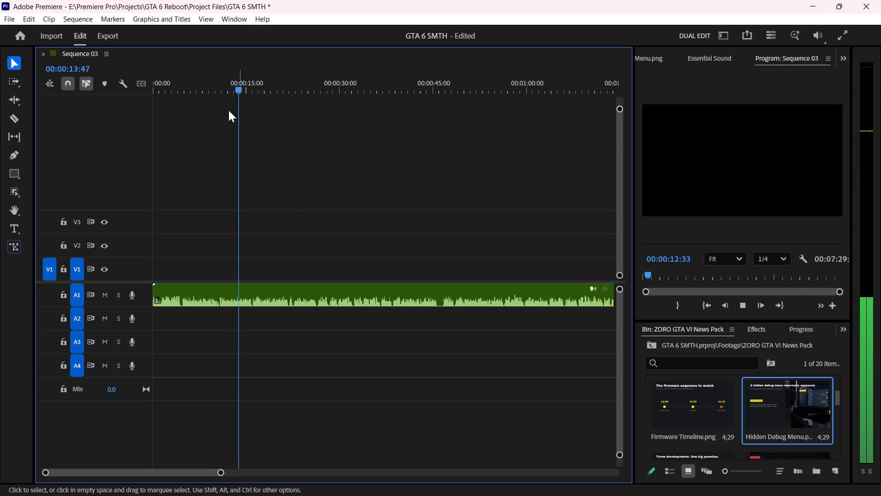
click(192, 90)
key(space)
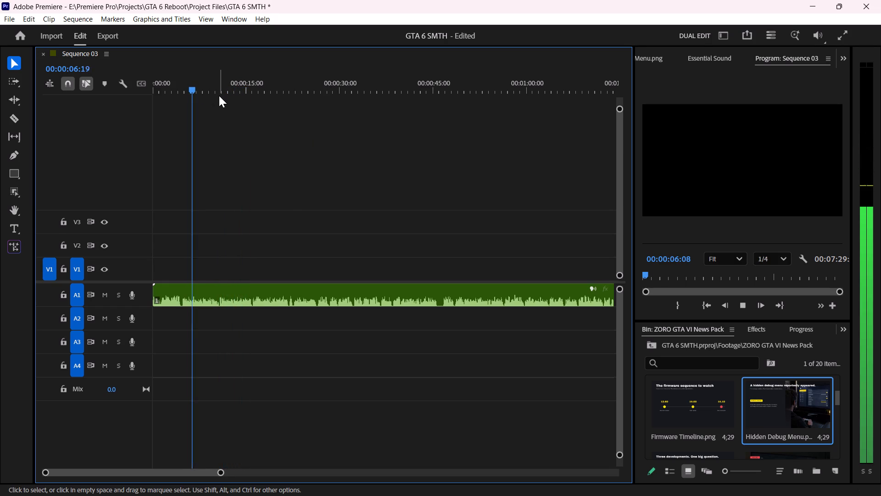
key(space)
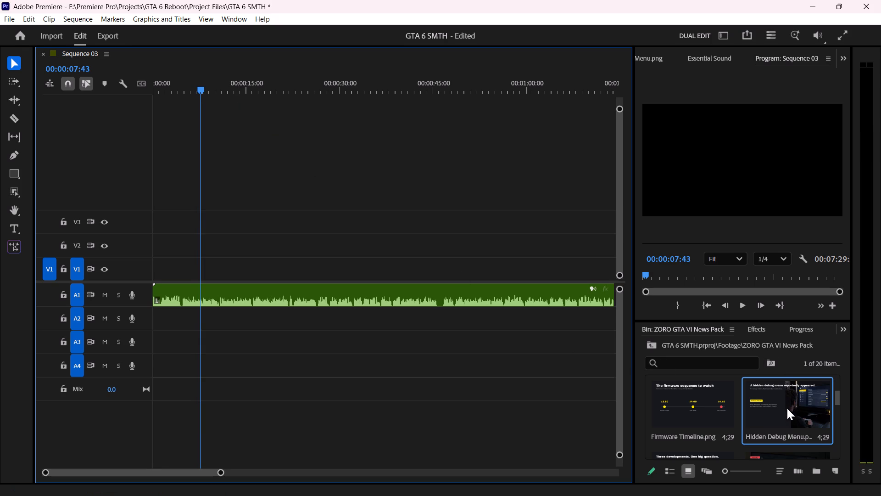
Place Hidden Debug Menu.png on video track V1 starting at 00:00:07:43.
drag(786, 410, 207, 263)
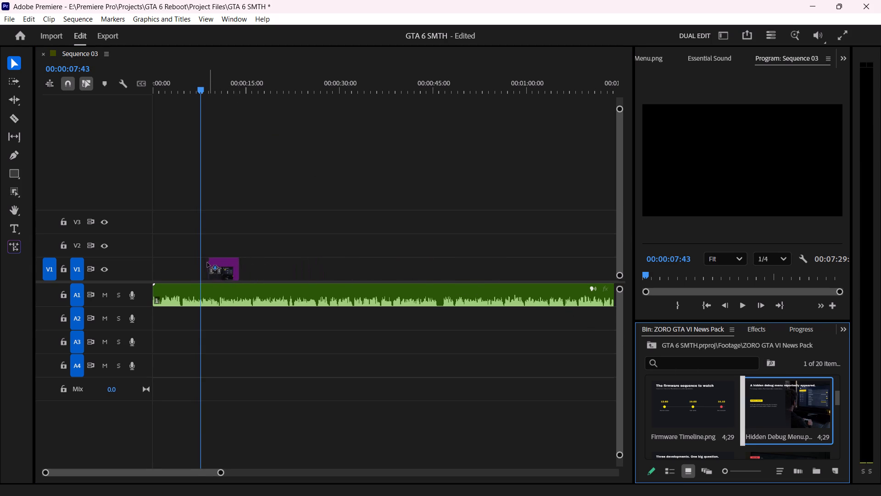
drag(207, 263, 201, 264)
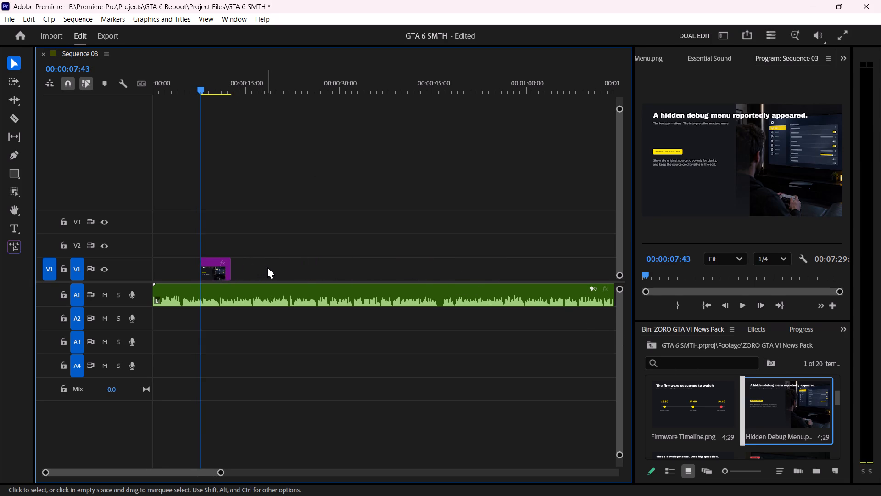
Check the image's timing against the narration and move the Hidden Debug Menu clip on V1 earlier, starting just before 0:05.
text(===)
drag(384, 90, 239, 79)
key(space)
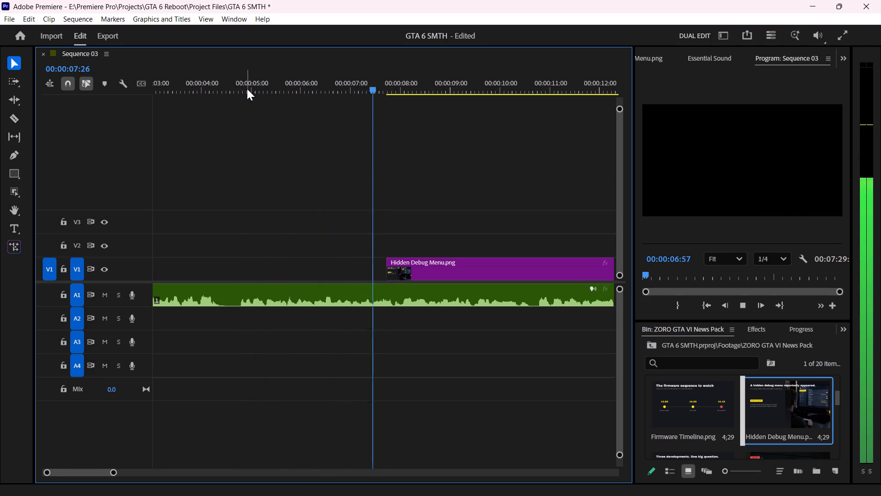
key(space)
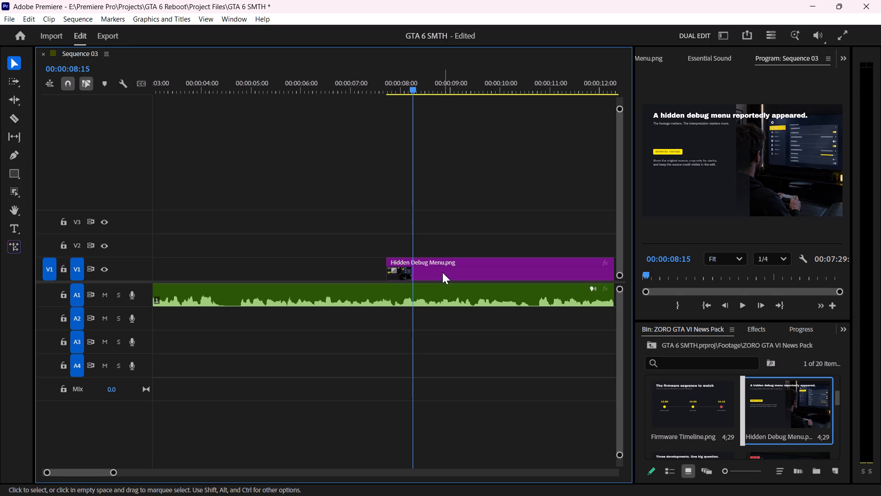
drag(442, 272, 301, 289)
drag(426, 269, 346, 269)
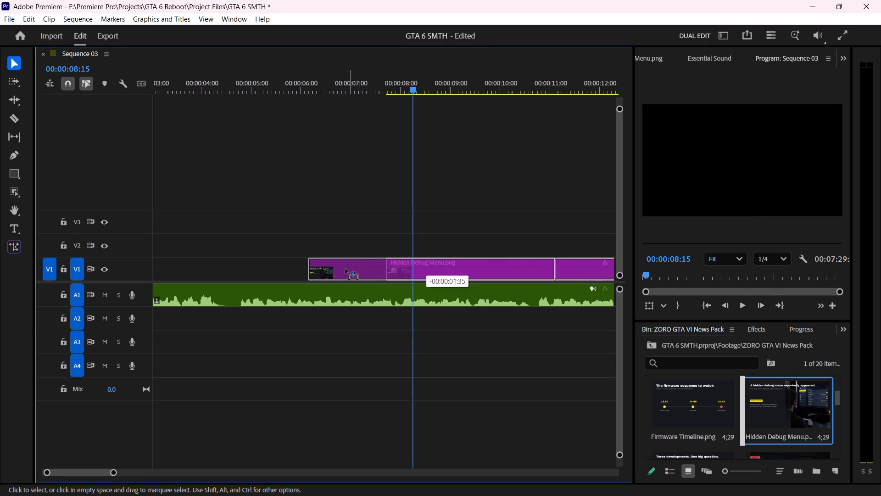
drag(346, 269, 317, 274)
drag(337, 269, 316, 269)
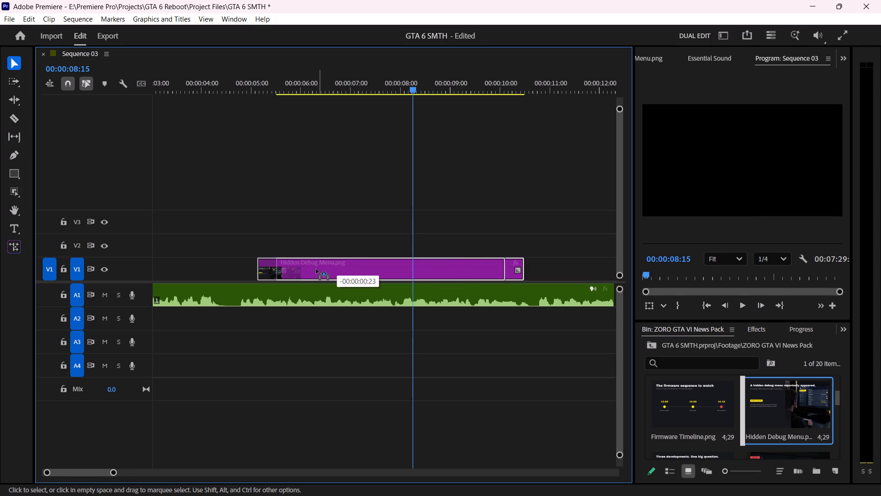
drag(316, 269, 304, 271)
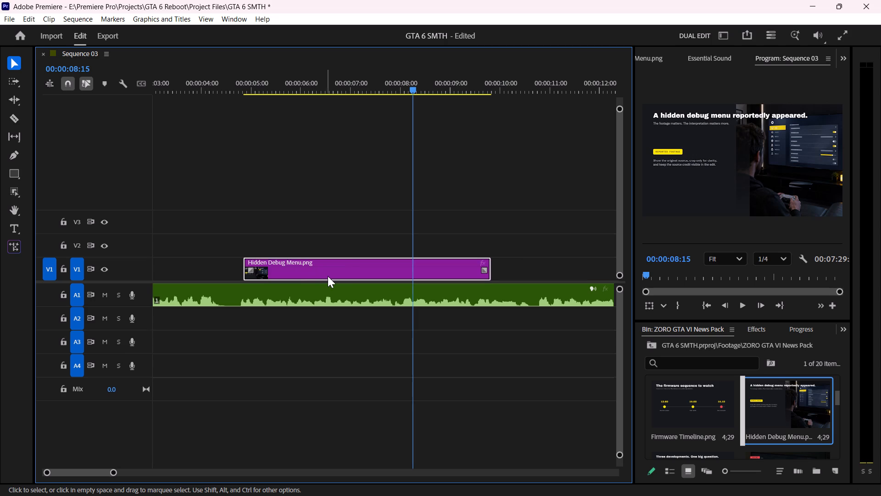
Play the sequence from the start of the Hidden Debug Menu clip to about 0:12 to check its timing with the narration.
drag(410, 86, 349, 95)
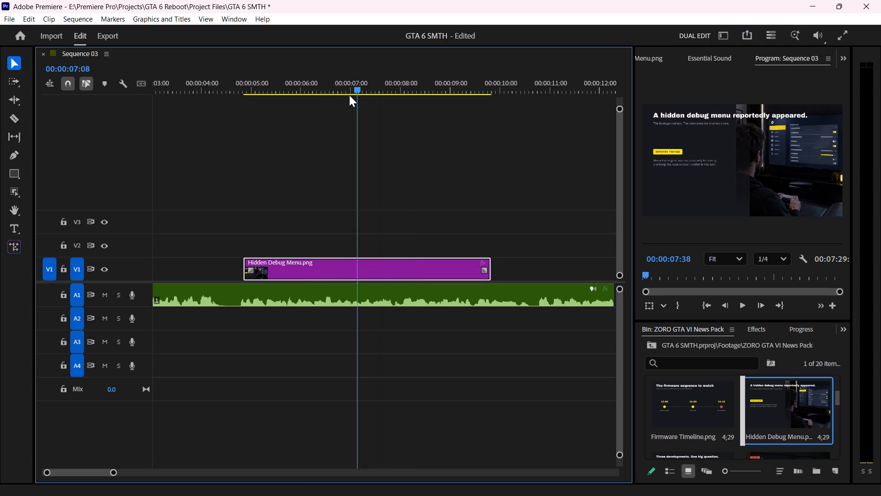
drag(349, 95, 237, 107)
key(space)
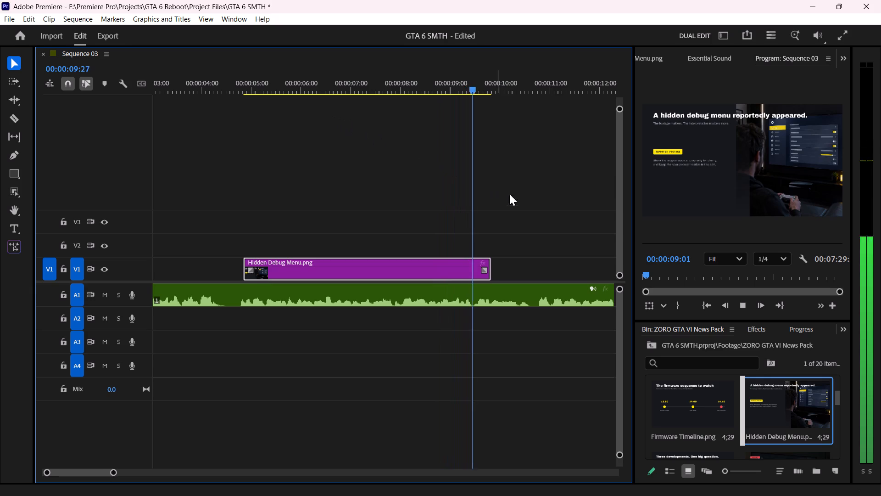
scroll(730, 344, down, 1)
scroll(740, 395, down, 1)
key(space)
Look through the rest of the News Pack bin for the next matching image, playing the narration on to about 0:16.
scroll(740, 395, down, 2)
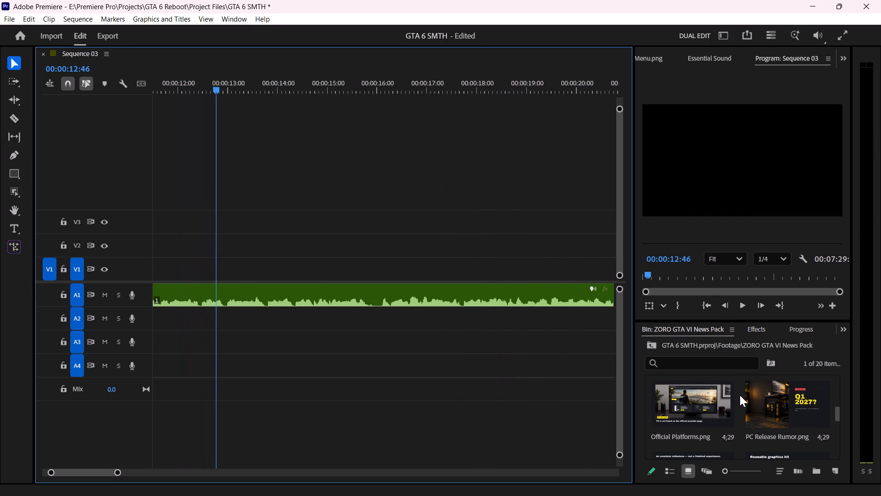
scroll(740, 395, up, 1)
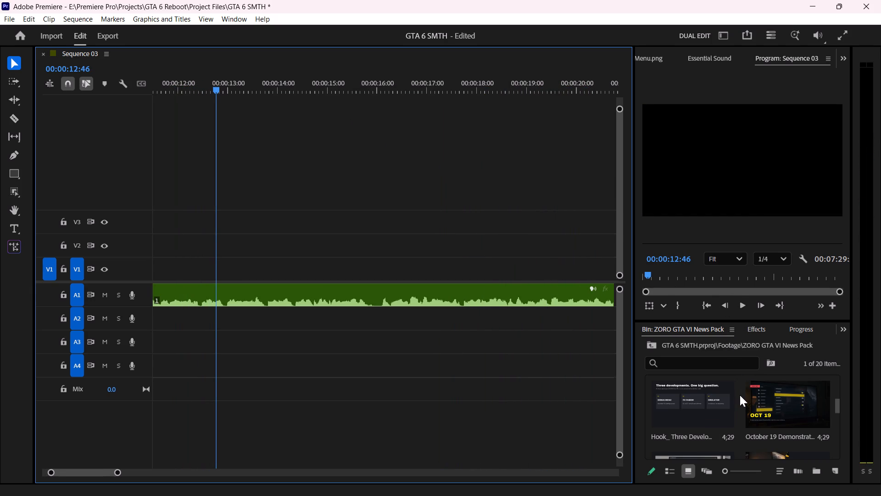
key(space)
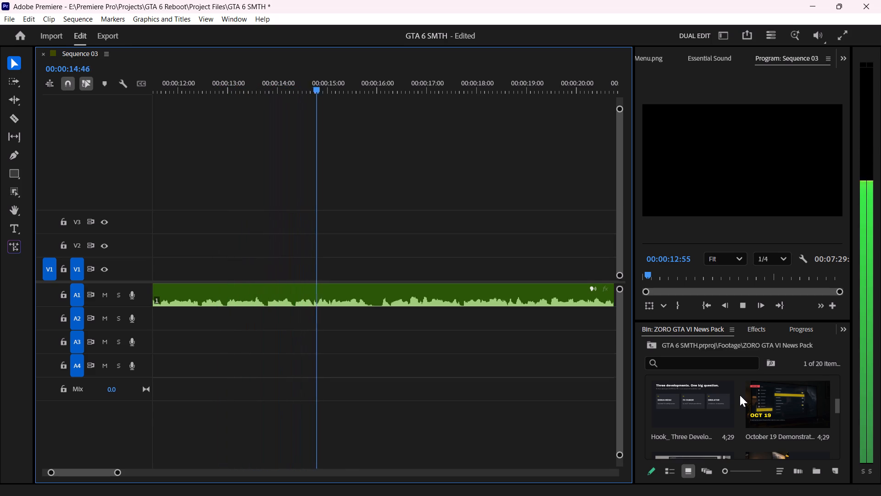
key(space)
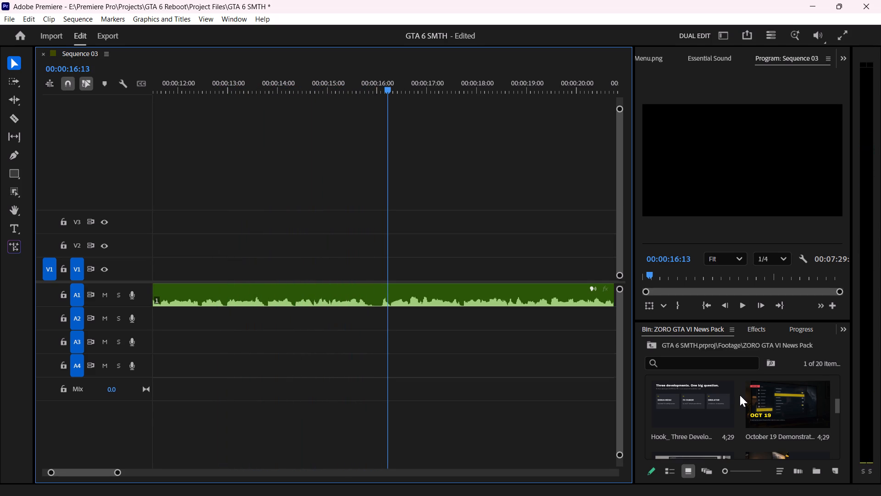
scroll(740, 395, down, 2)
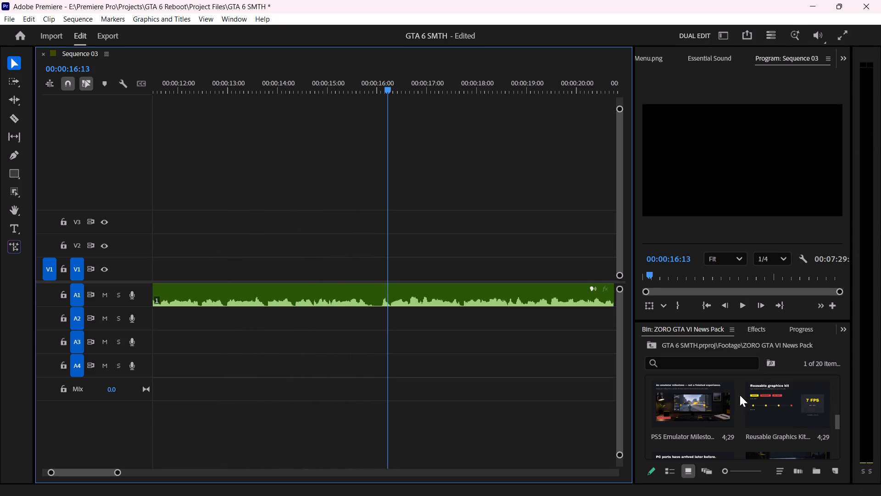
scroll(740, 395, down, 1)
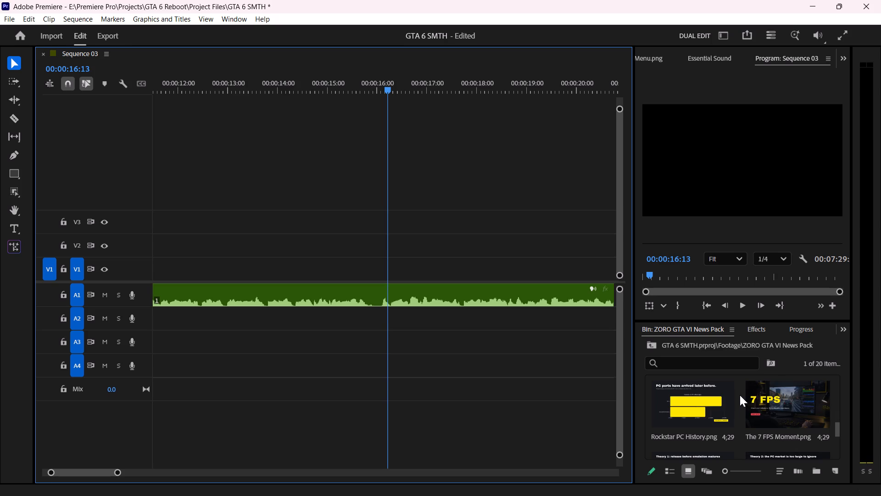
scroll(740, 395, down, 1)
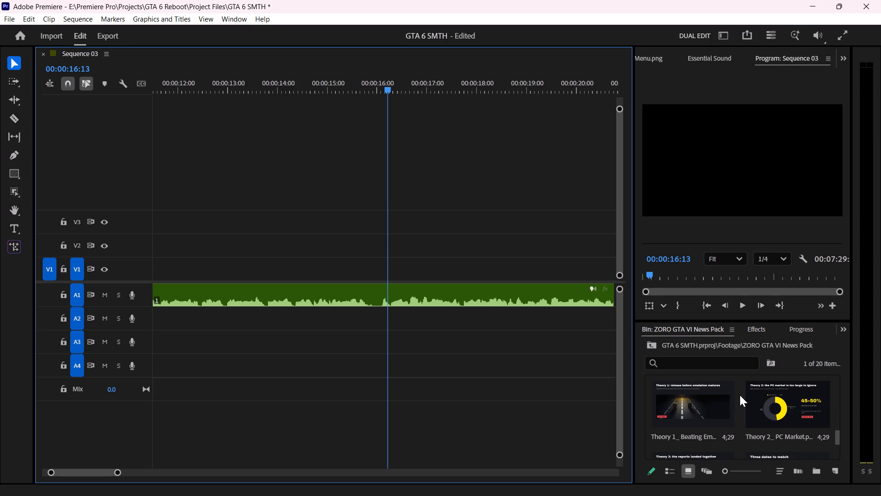
scroll(740, 395, down, 1)
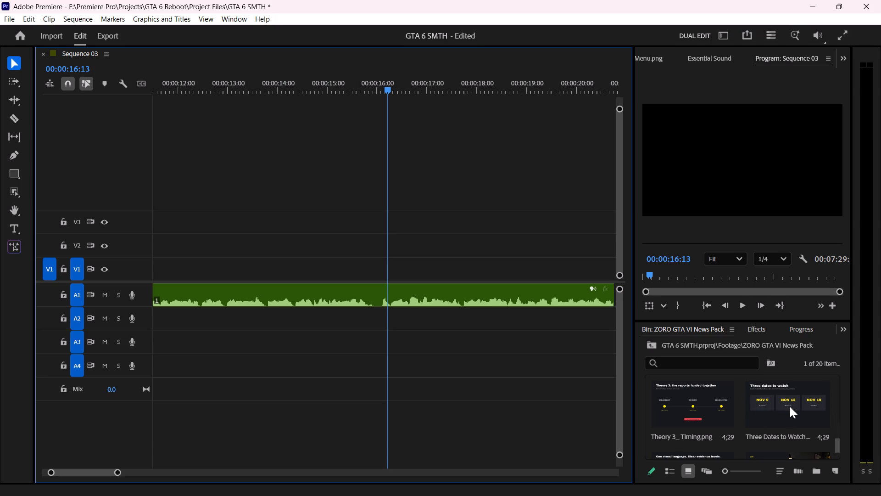
scroll(790, 406, down, 1)
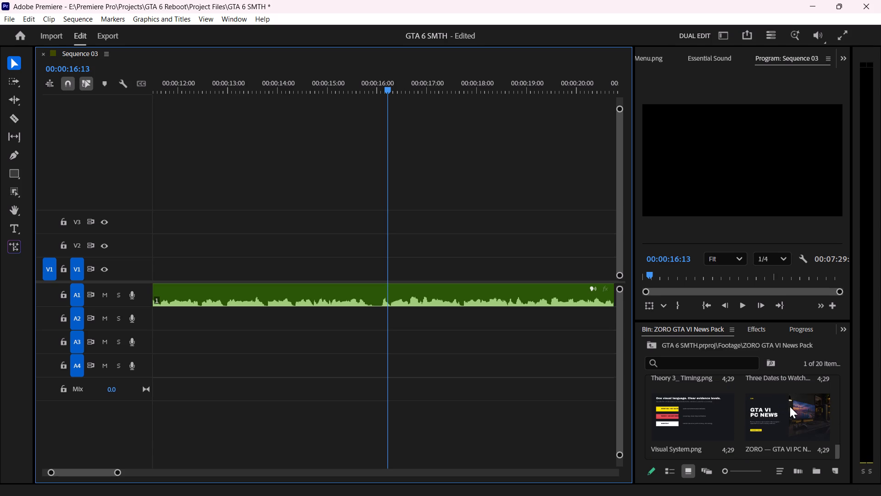
Play the narration on from 00:00:16:13 to about 0:32 while checking the News Pack bin for matching images.
scroll(790, 406, down, 2)
key(space)
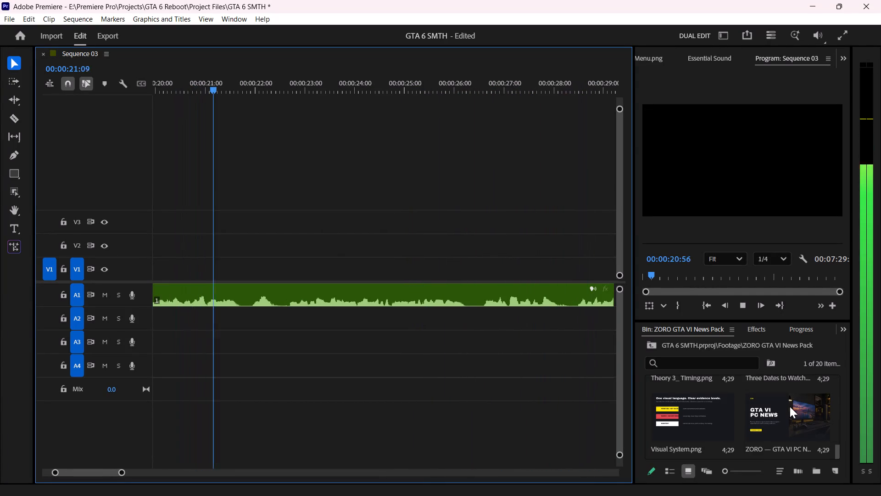
scroll(790, 406, down, 1)
scroll(790, 406, up, 3)
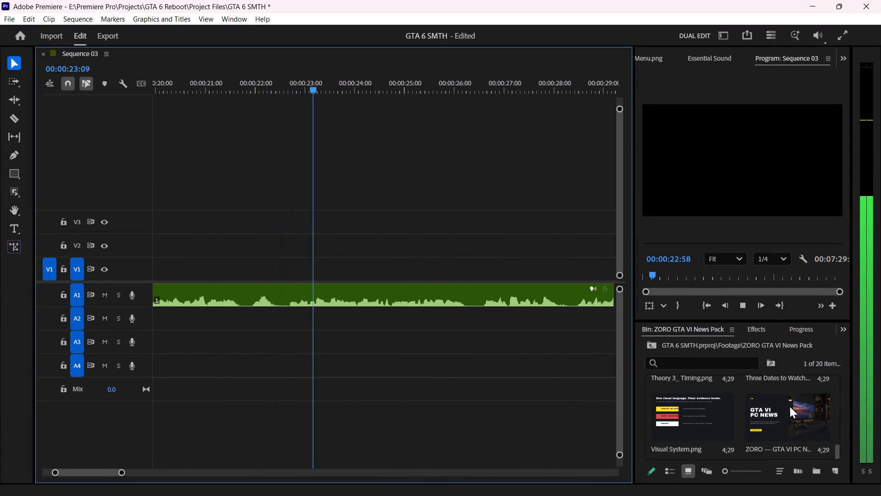
scroll(790, 406, up, 7)
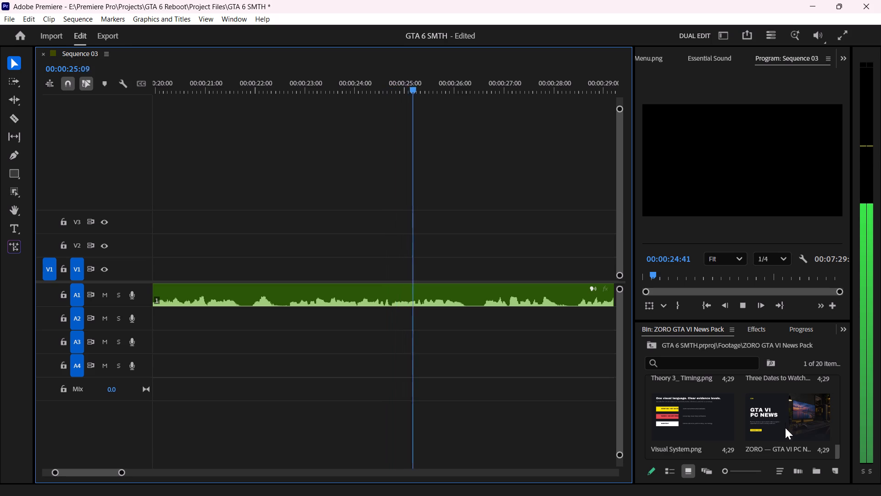
scroll(785, 430, up, 4)
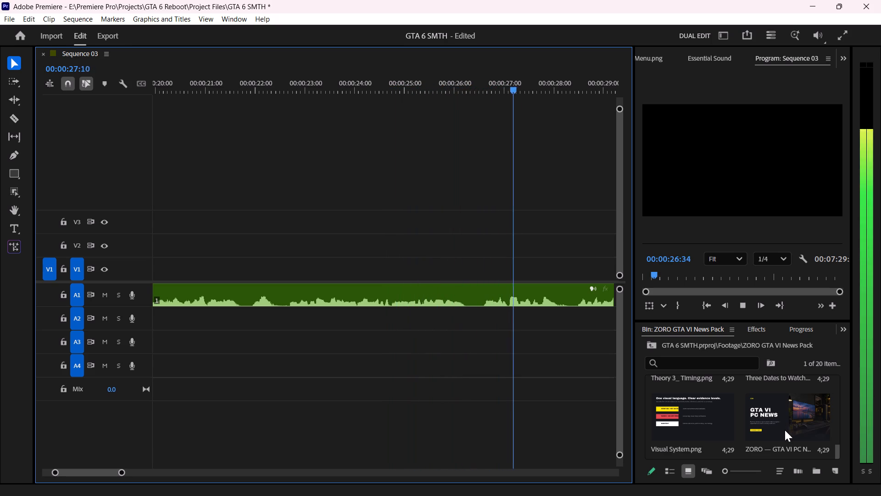
scroll(785, 430, down, 1)
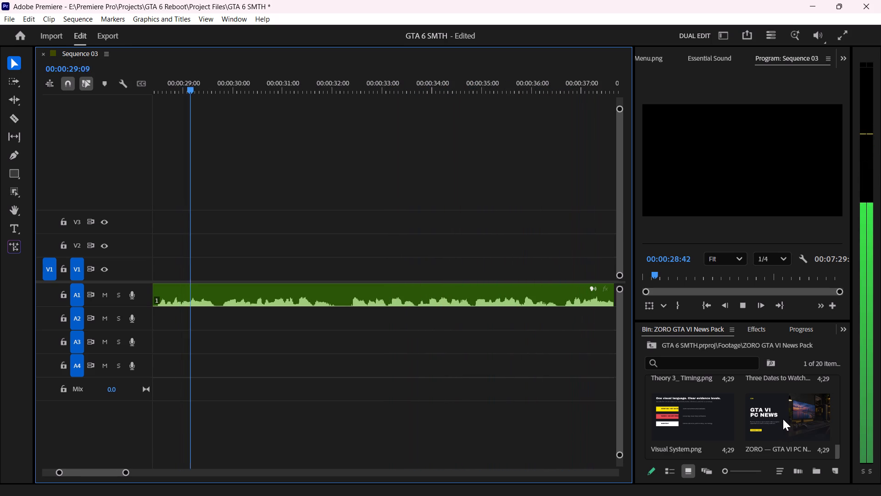
scroll(783, 419, up, 3)
scroll(783, 419, down, 4)
key(space)
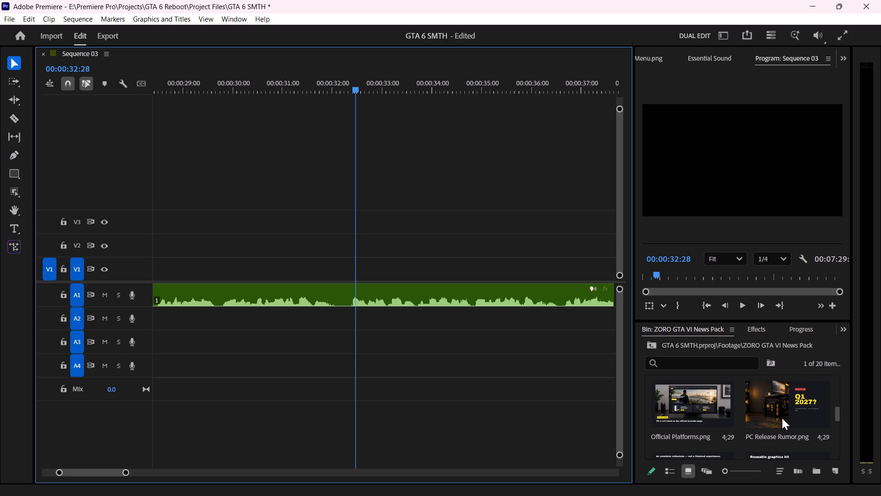
Look through the News Pack bin for an opening image and preview Firmware Timeline.png in the source monitor.
scroll(778, 416, down, 1)
scroll(778, 416, up, 2)
scroll(778, 416, down, 3)
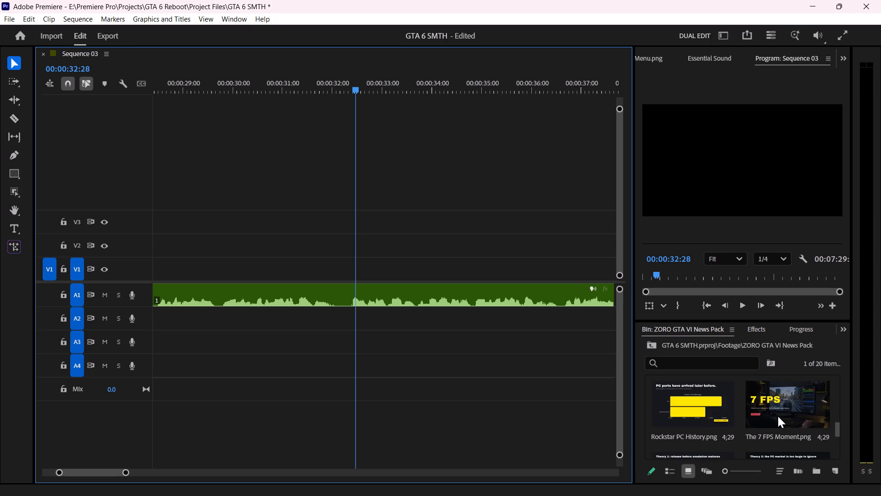
scroll(778, 416, down, 6)
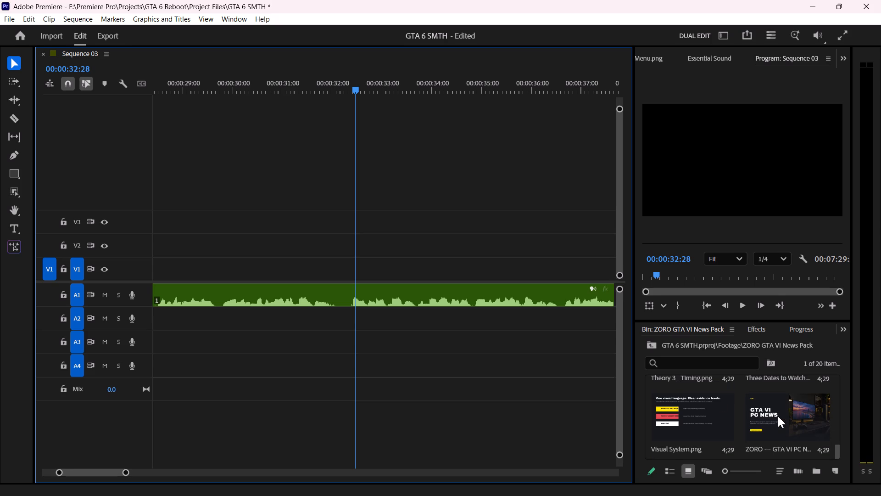
scroll(778, 416, up, 7)
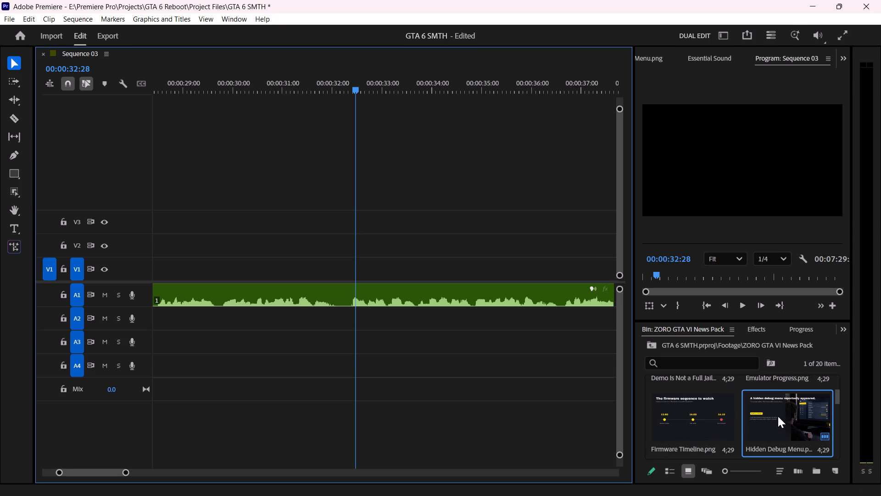
click(712, 427)
double_click(712, 427)
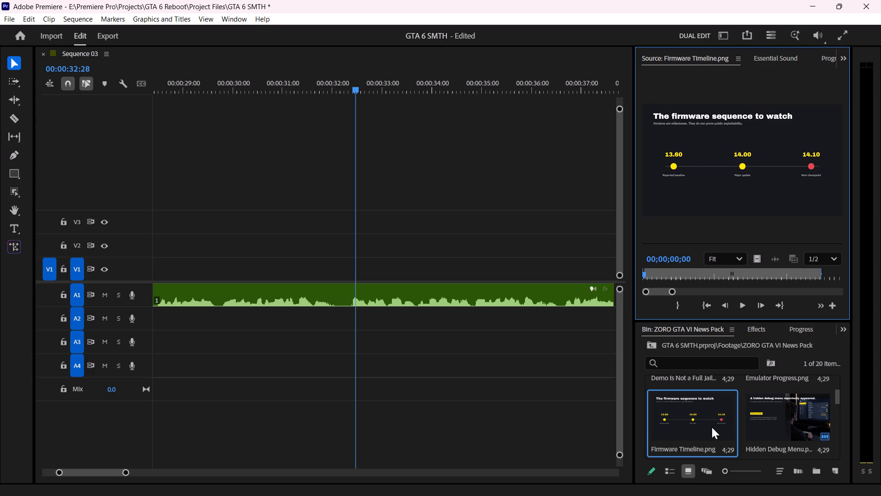
key(space)
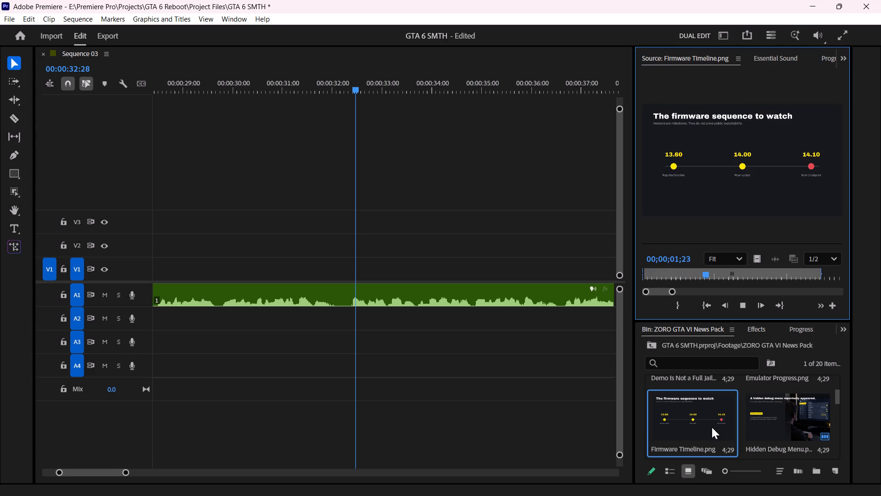
key(space)
Place Firmware Timeline.png on V1 at the very start of the sequence, before the Hidden Debug Menu clip.
drag(712, 427, 425, 292)
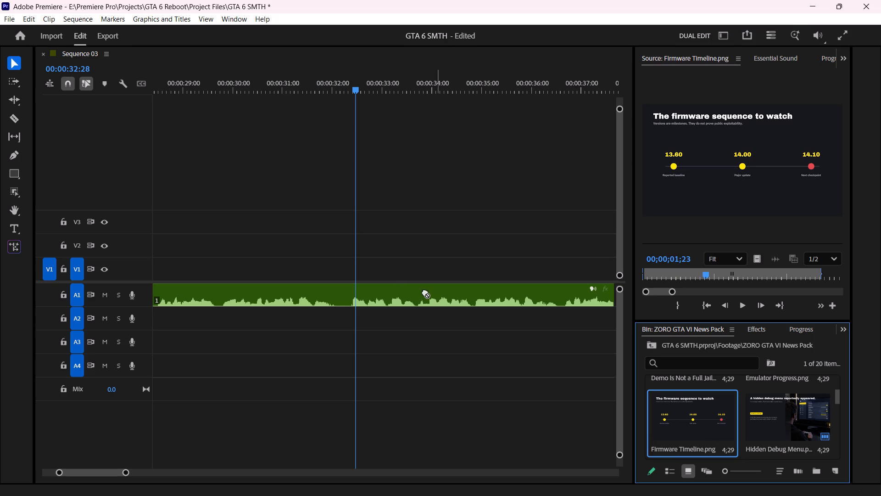
drag(425, 292, 148, 292)
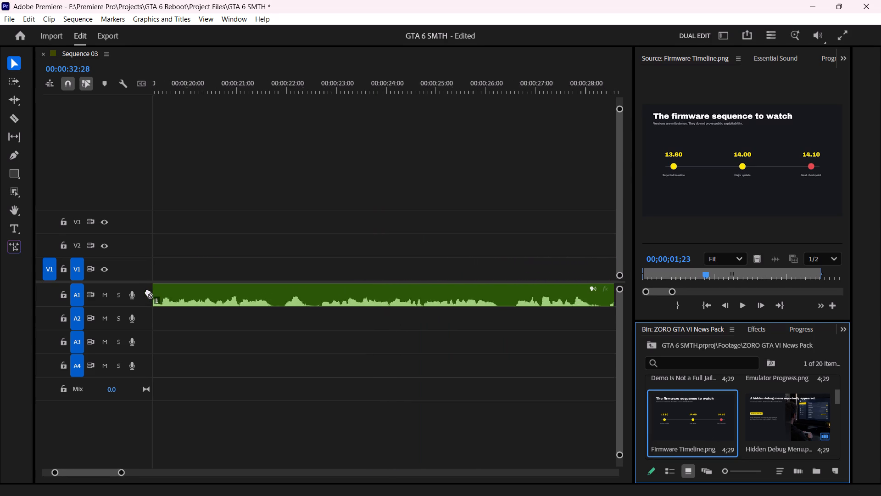
drag(148, 292, 147, 292)
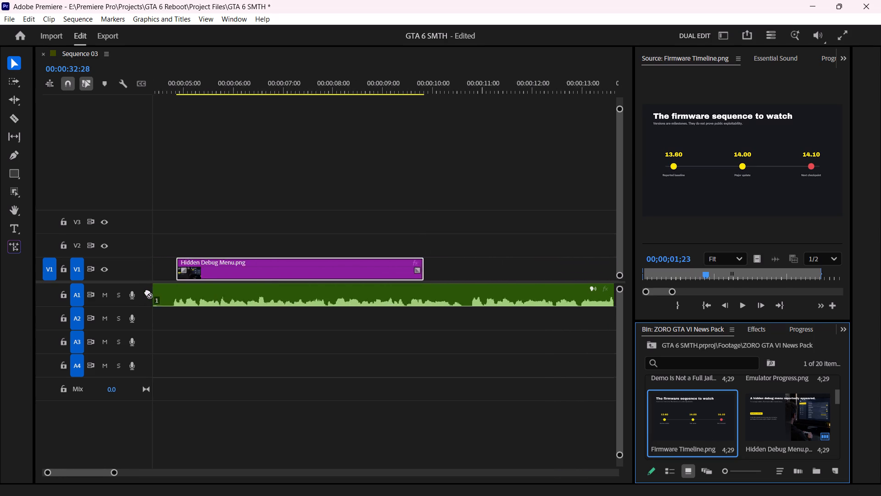
drag(147, 292, 177, 274)
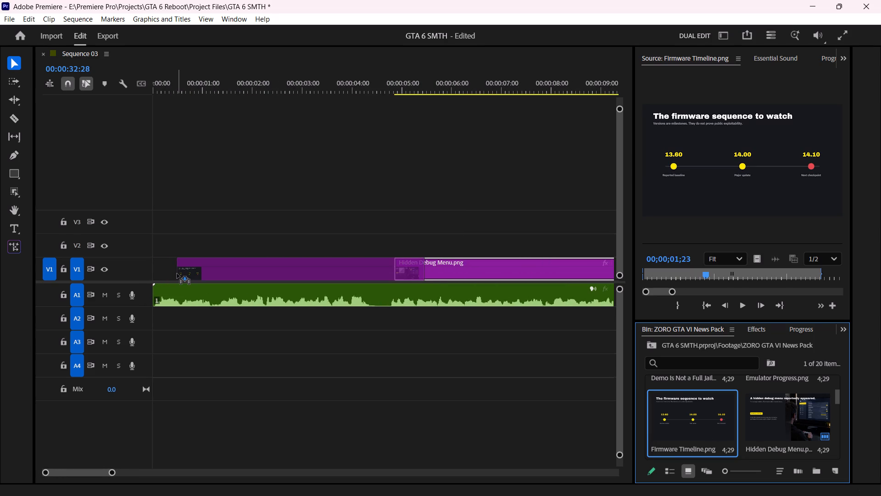
drag(177, 274, 141, 259)
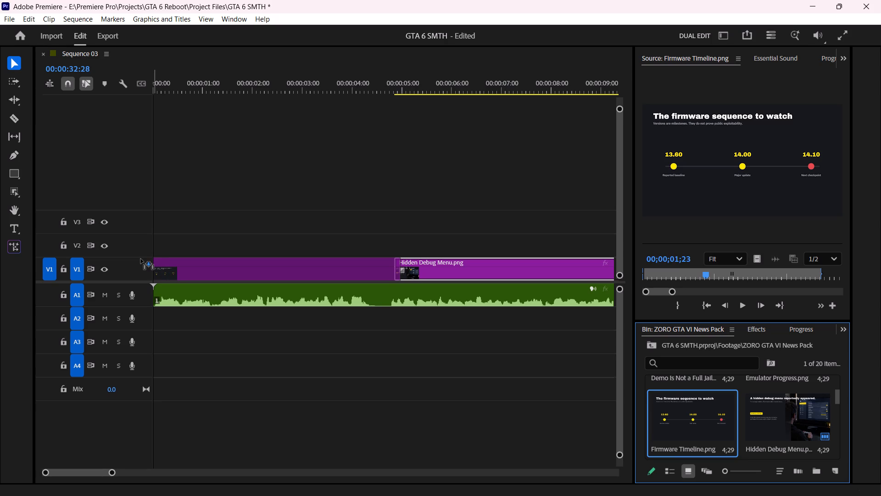
drag(141, 259, 142, 259)
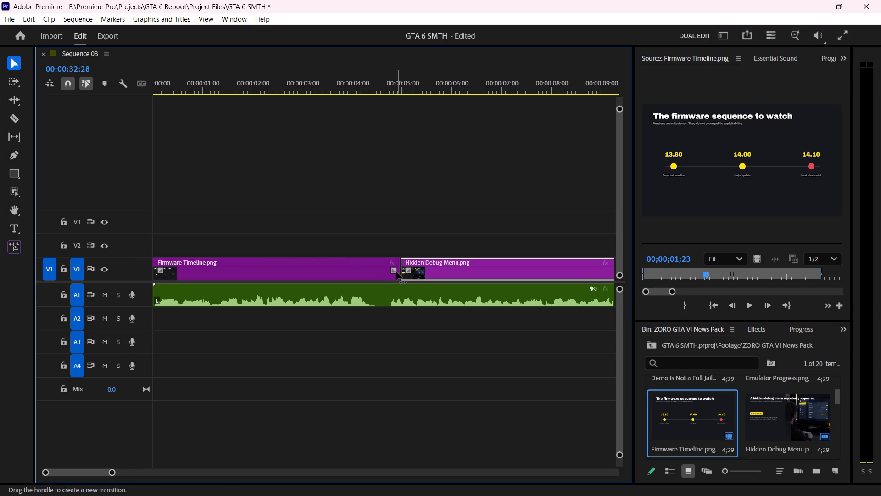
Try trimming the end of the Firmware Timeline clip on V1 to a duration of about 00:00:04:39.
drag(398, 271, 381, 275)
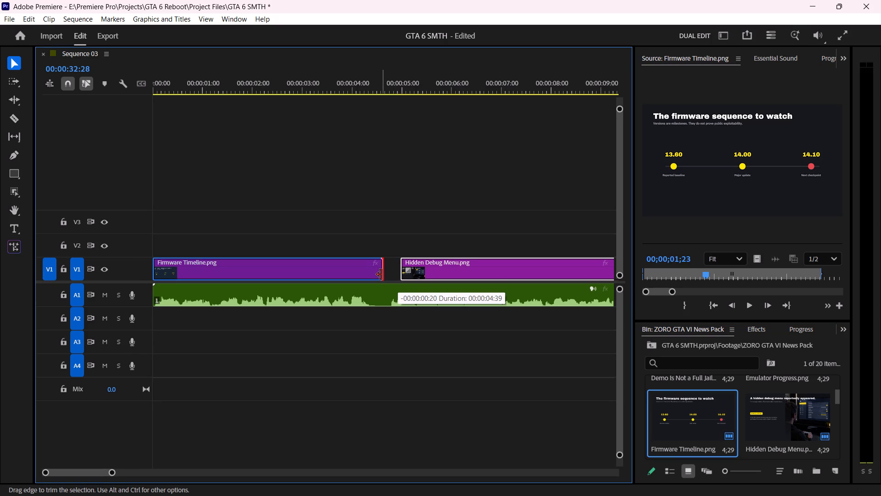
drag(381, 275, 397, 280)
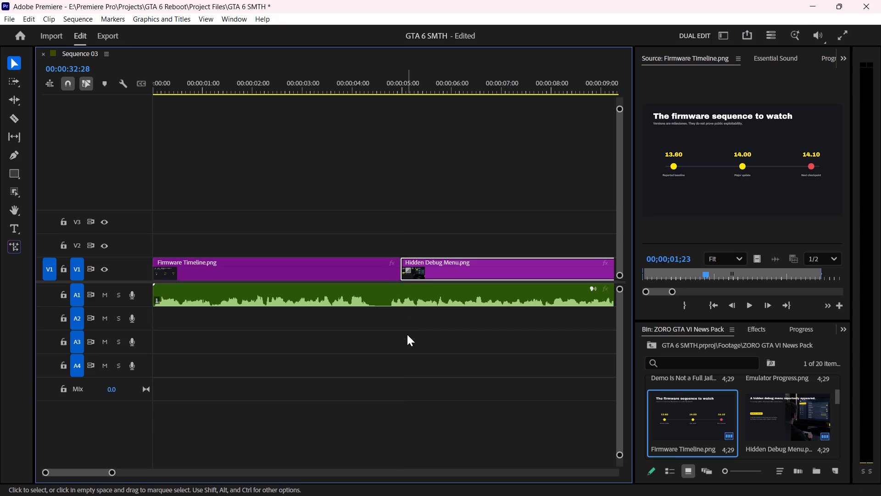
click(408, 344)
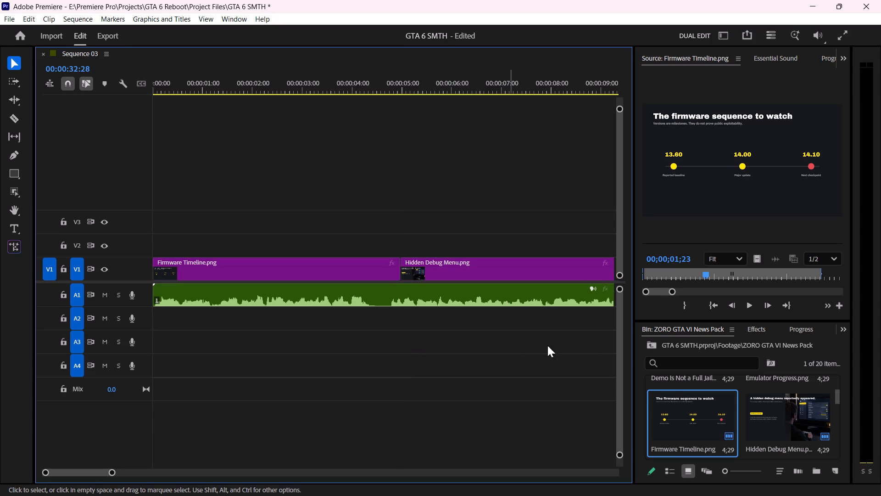
Play the sequence from the start to about 00:00:10:38 to check both V1 images against the narration.
scroll(769, 404, down, 1)
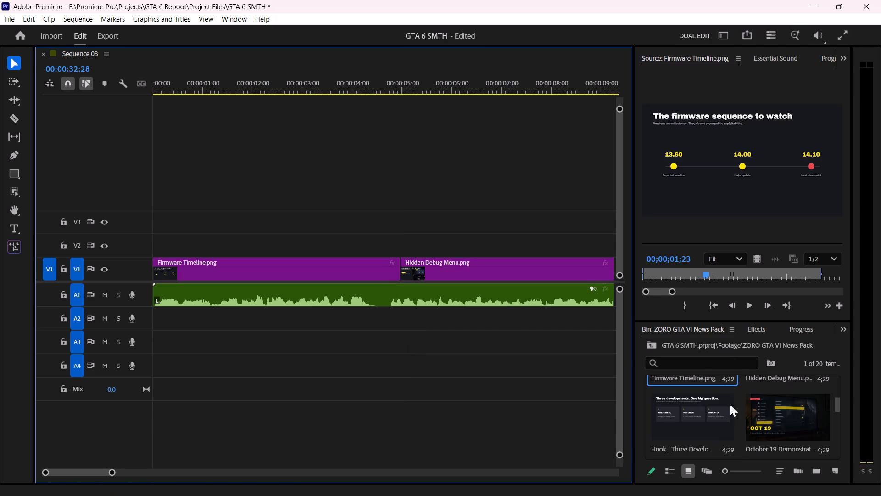
key(space)
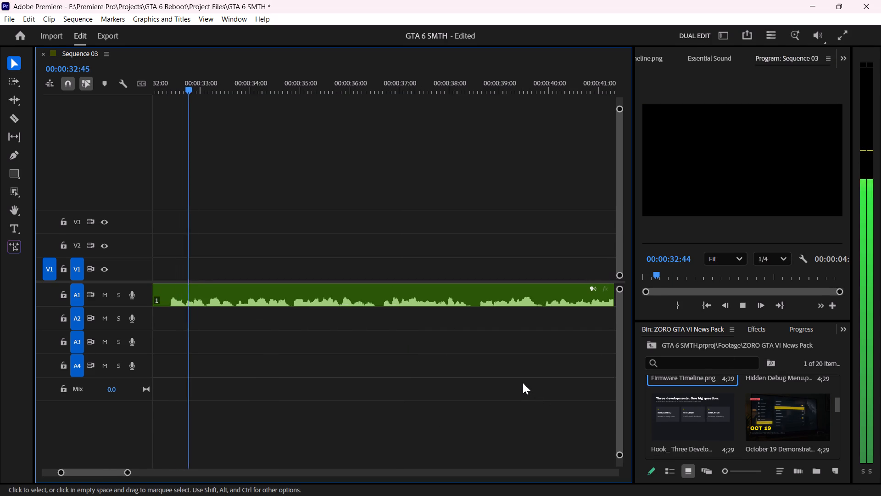
key(i)
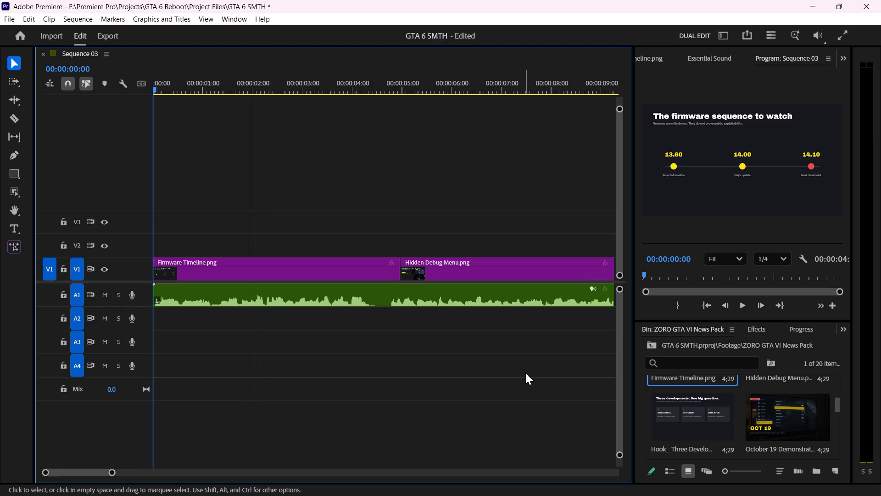
key(space)
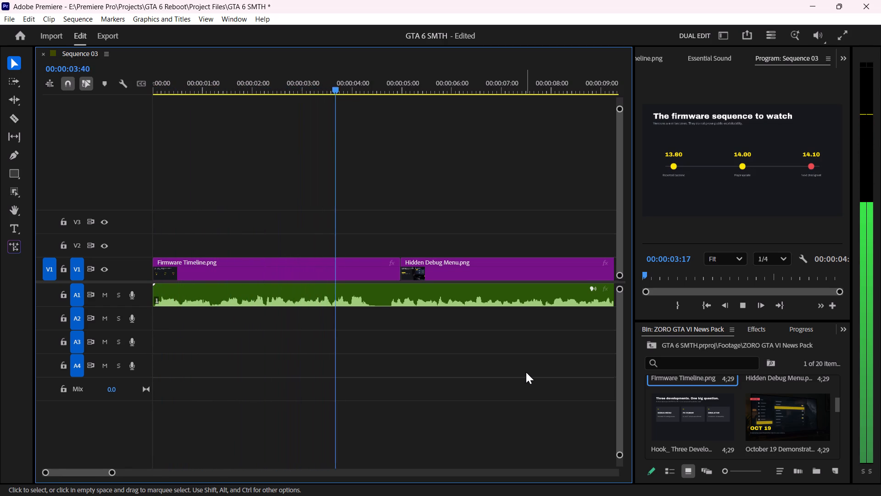
scroll(526, 372, down, 4)
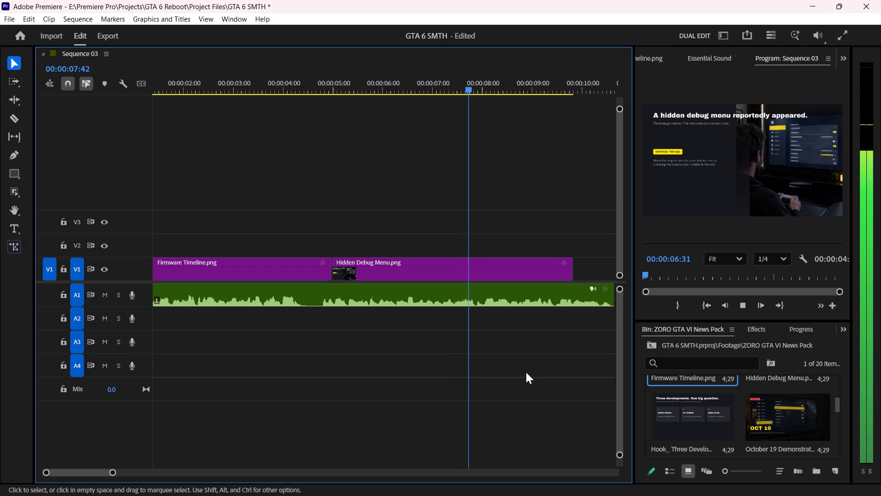
scroll(526, 372, down, 7)
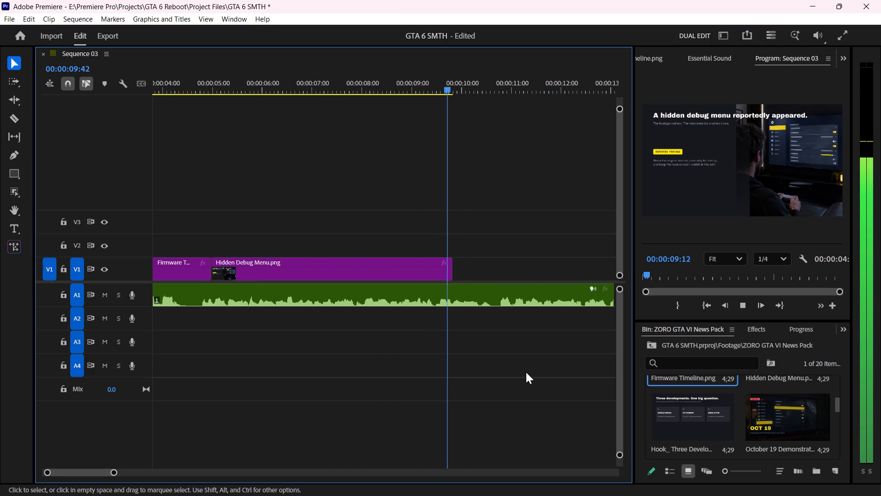
key(space)
key(space)
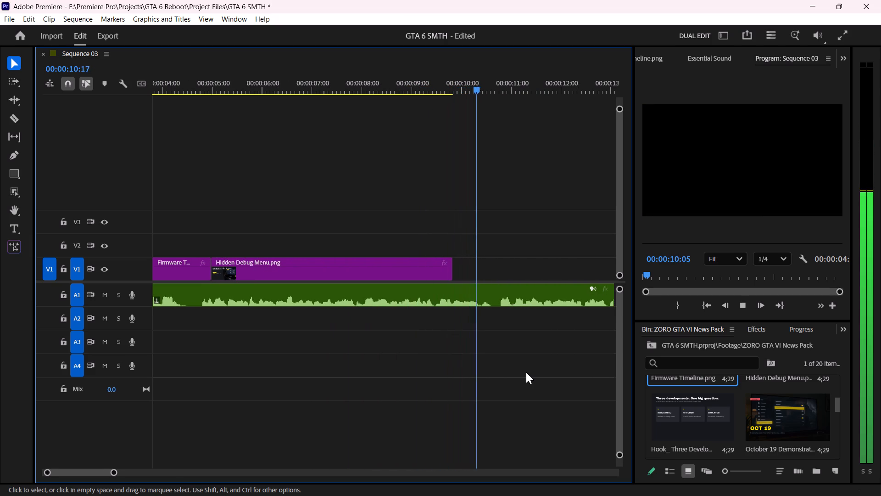
key(space)
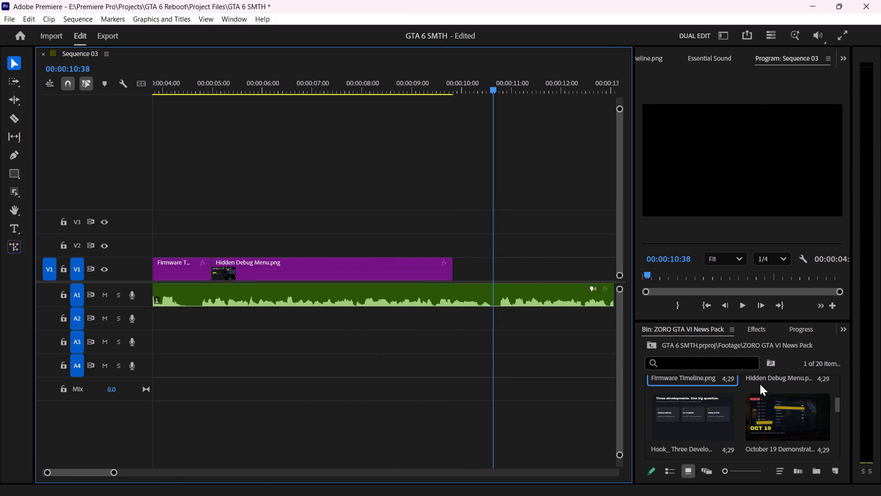
Place Hook_ Three Developments.png on V1 directly after the Hidden Debug Menu clip.
click(704, 425)
drag(704, 425, 640, 367)
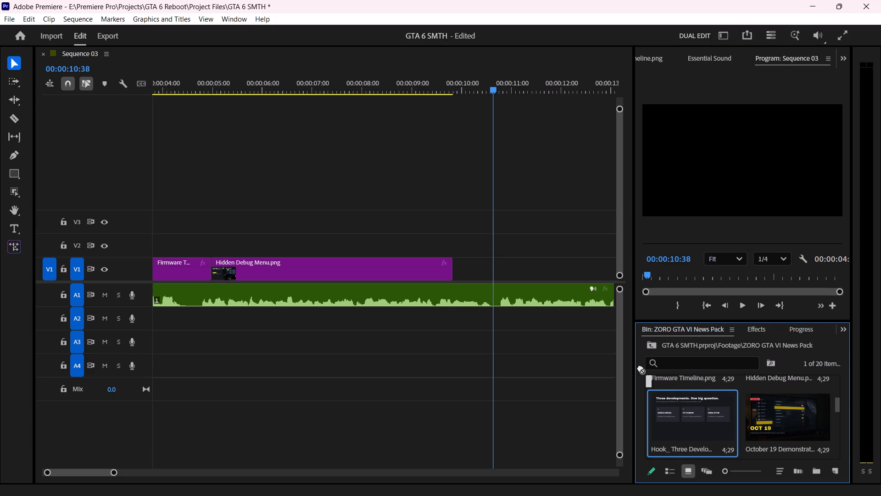
drag(640, 367, 453, 279)
Play the narration on and place October 19 Demonstration.png on V1 directly after the Hook_ Three Developments clip.
key(space)
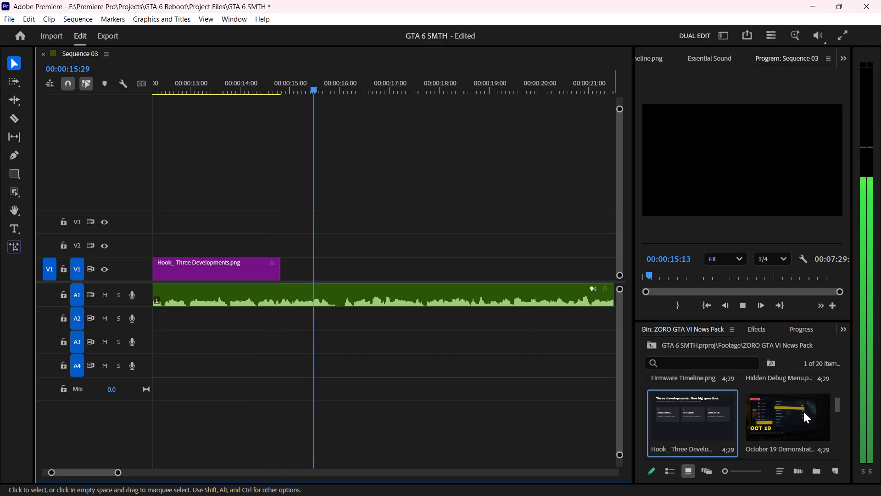
drag(803, 411, 404, 268)
key(space)
key(space)
key(space)
key(space)
key(space)
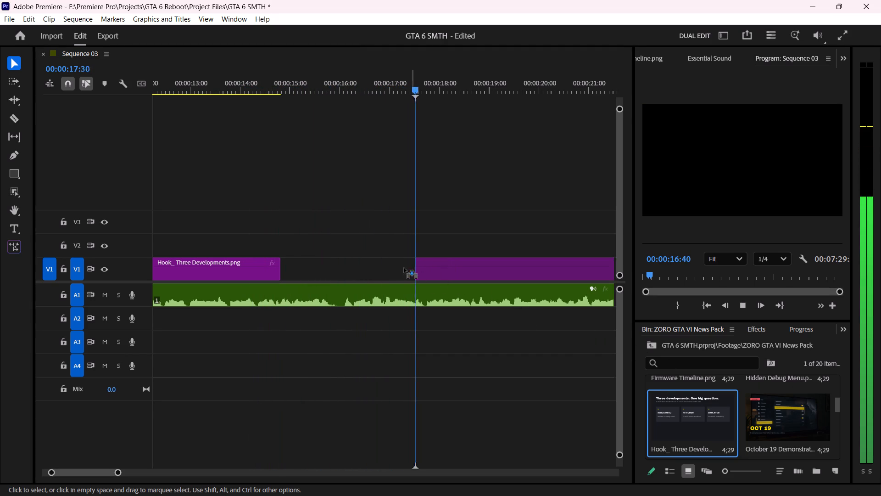
drag(404, 268, 282, 260)
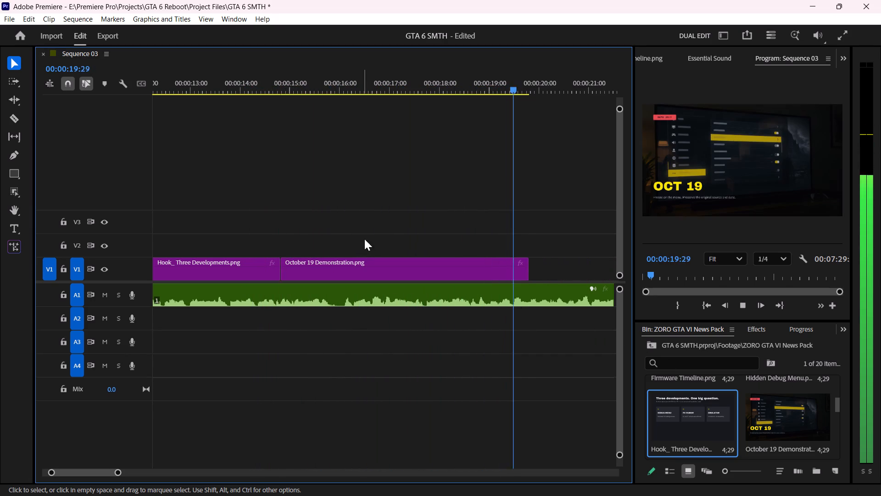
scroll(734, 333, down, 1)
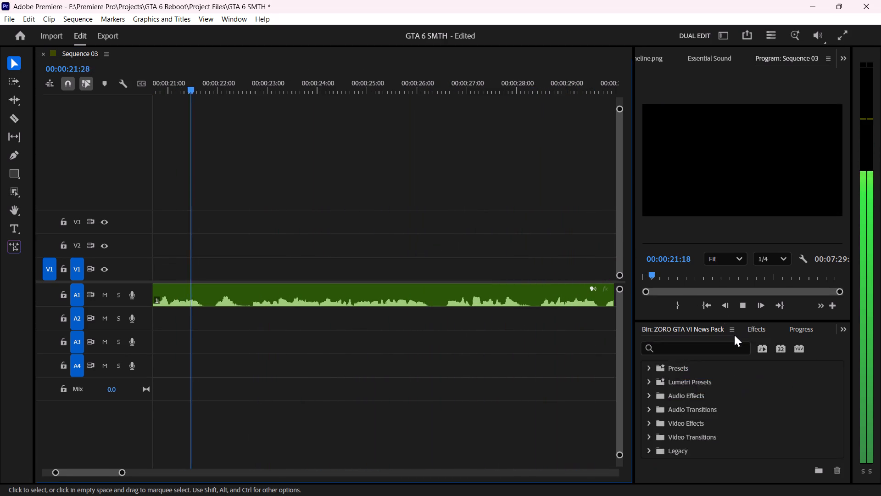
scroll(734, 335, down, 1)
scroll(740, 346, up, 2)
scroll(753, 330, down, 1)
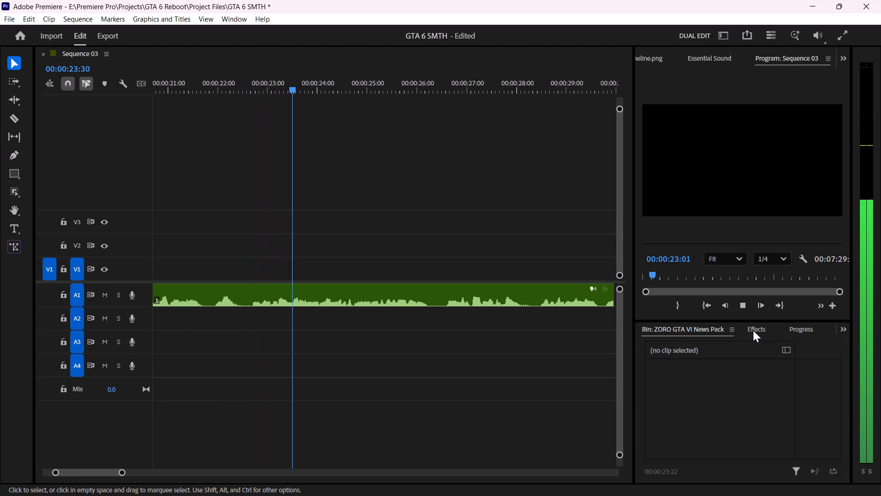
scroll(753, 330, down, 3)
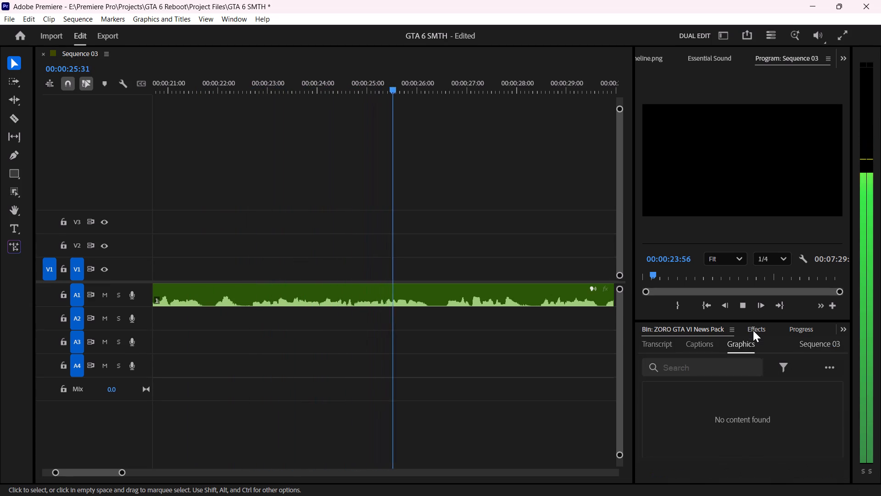
Play the narration on to about 00:00:31:02 while browsing the News Pack bin for the next images.
scroll(753, 330, down, 3)
scroll(753, 330, up, 4)
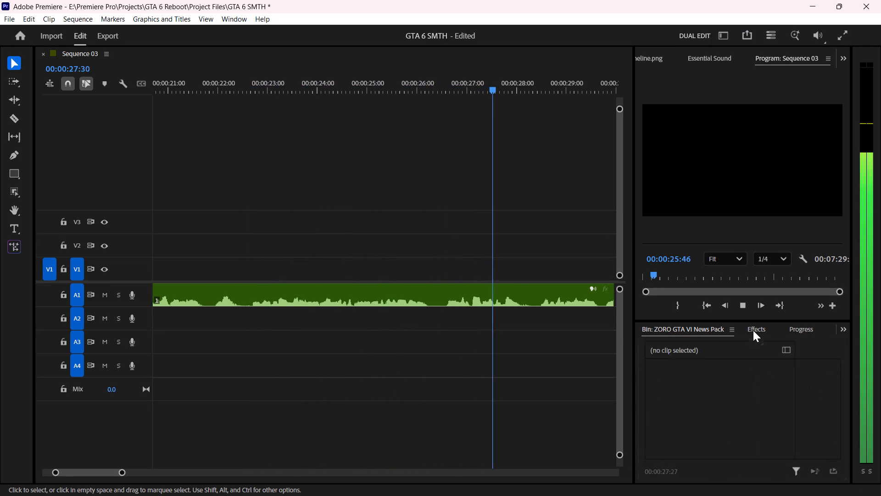
scroll(753, 330, up, 4)
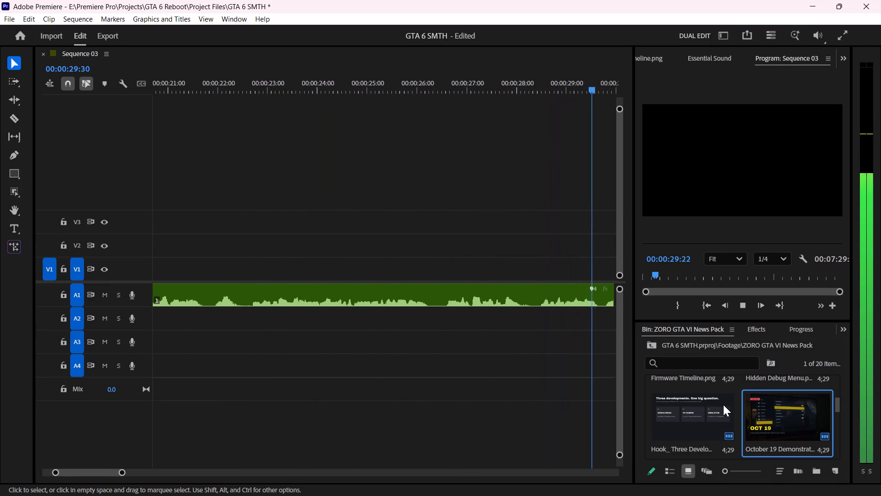
scroll(723, 405, down, 4)
key(space)
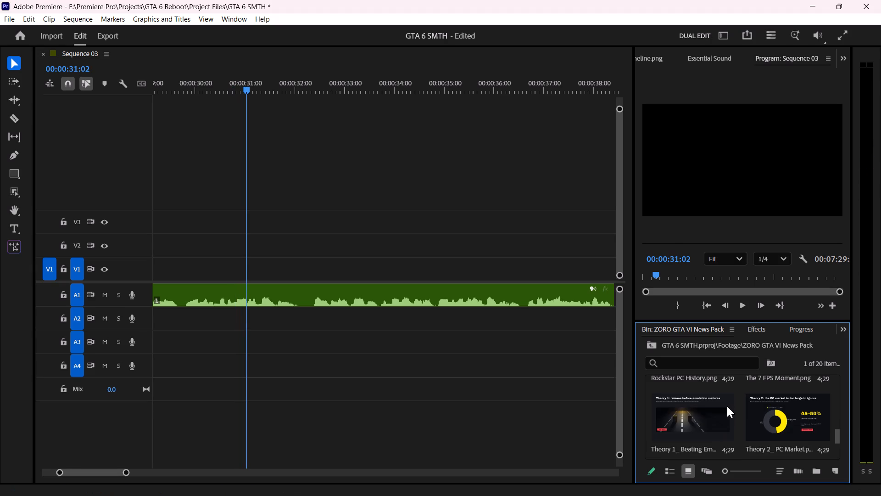
Place Official Platforms.png on V1 directly after the October 19 Demonstration clip.
scroll(727, 406, up, 2)
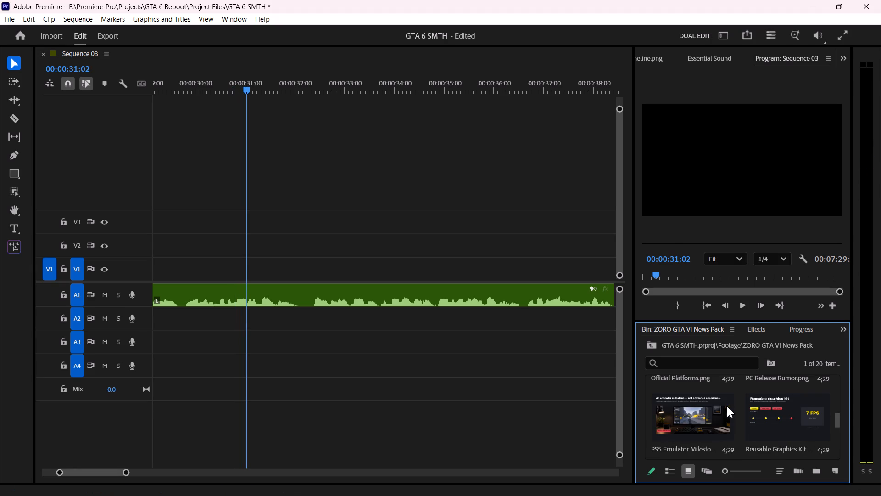
scroll(727, 406, up, 1)
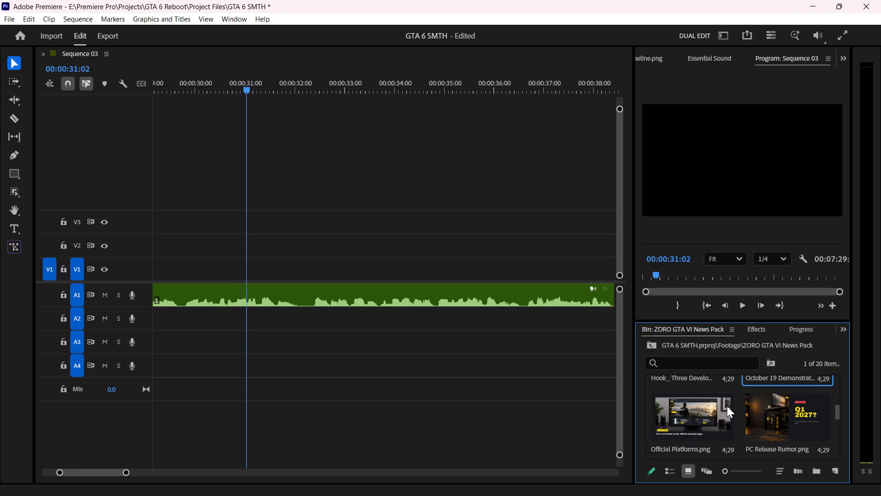
click(708, 409)
drag(696, 422, 691, 420)
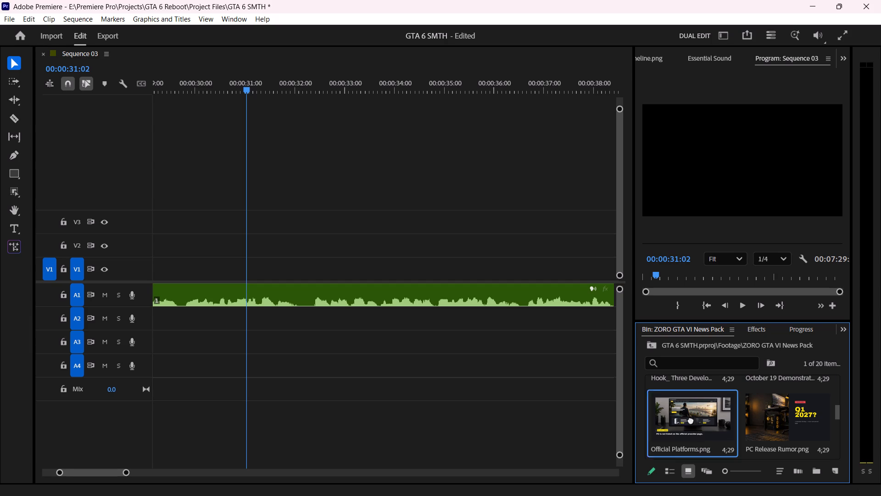
drag(691, 420, 169, 269)
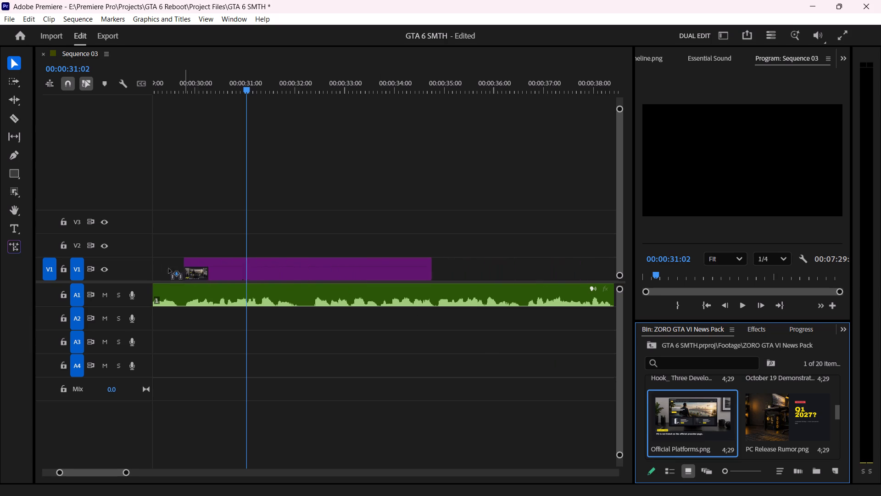
drag(169, 269, 78, 275)
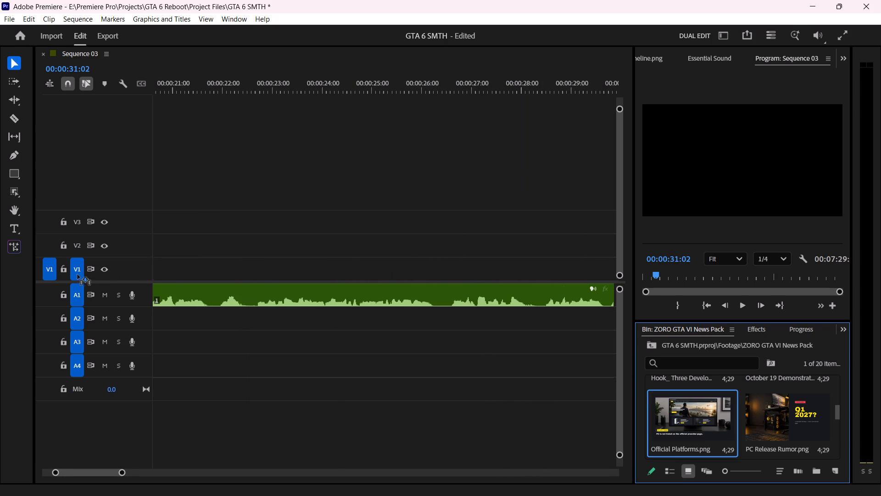
drag(78, 275, 199, 276)
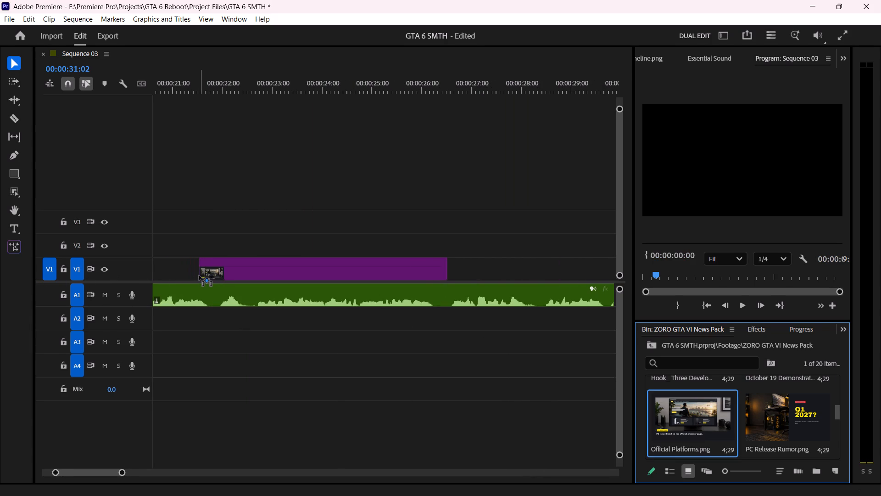
drag(199, 276, 371, 266)
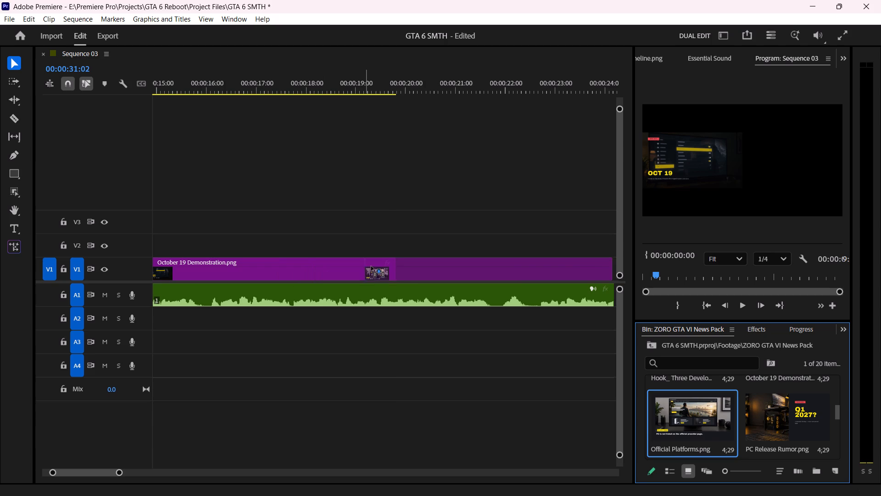
drag(371, 266, 392, 266)
Place PC Release Rumor.png on V1 directly after the Official Platforms clip.
scroll(506, 312, down, 2)
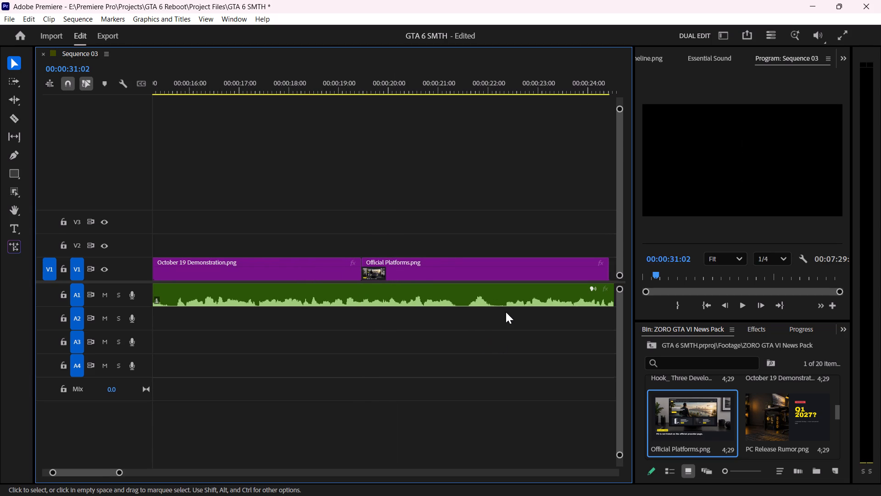
scroll(506, 312, down, 16)
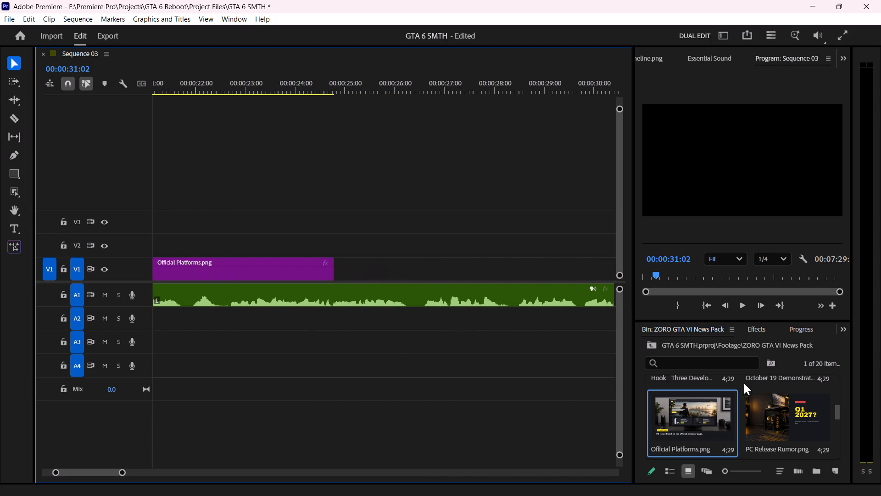
drag(786, 431, 484, 307)
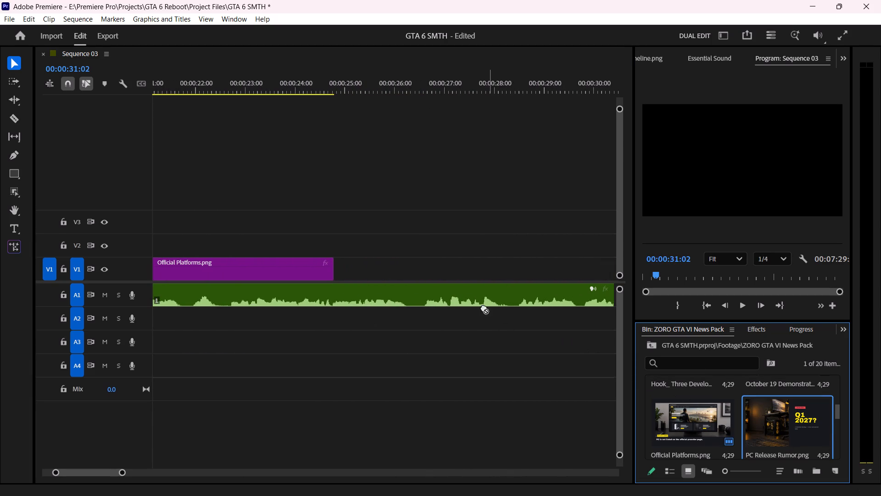
drag(484, 307, 338, 278)
Place PS5 Emulator Milestone.png on V1 directly after the PC Release Rumor clip.
scroll(453, 351, down, 8)
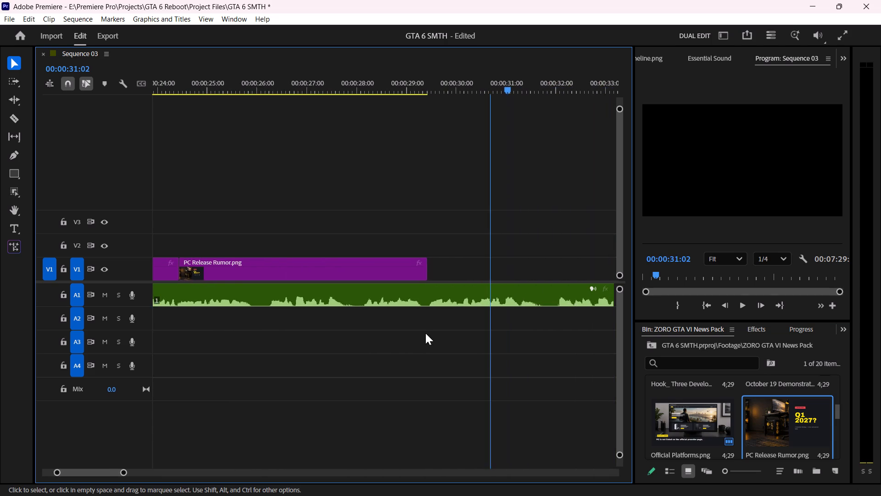
scroll(425, 333, down, 6)
scroll(761, 406, down, 1)
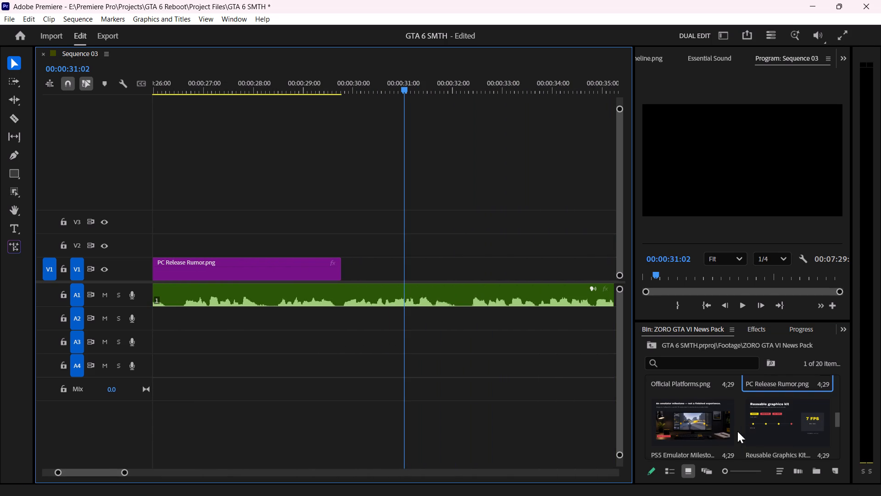
click(707, 430)
drag(707, 430, 487, 304)
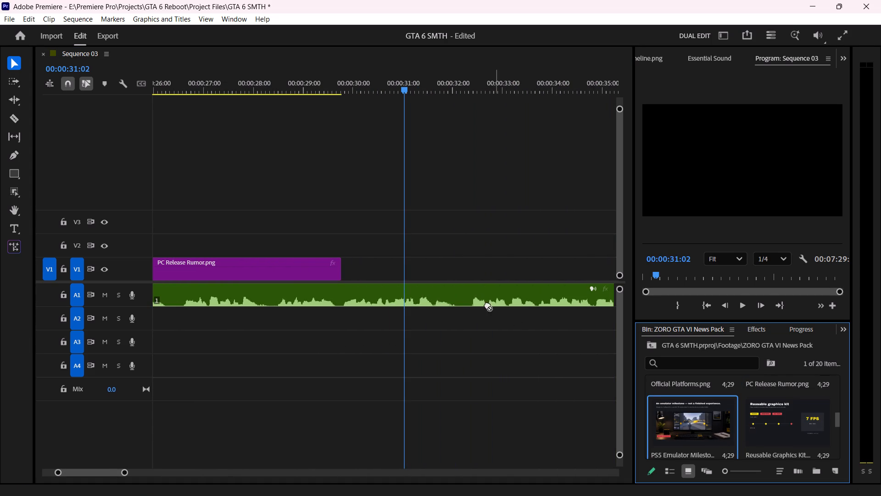
drag(487, 304, 341, 266)
Place Reusable Graphics Kit.png on V1 directly after the PS5 Emulator Milestone clip.
scroll(796, 377, down, 1)
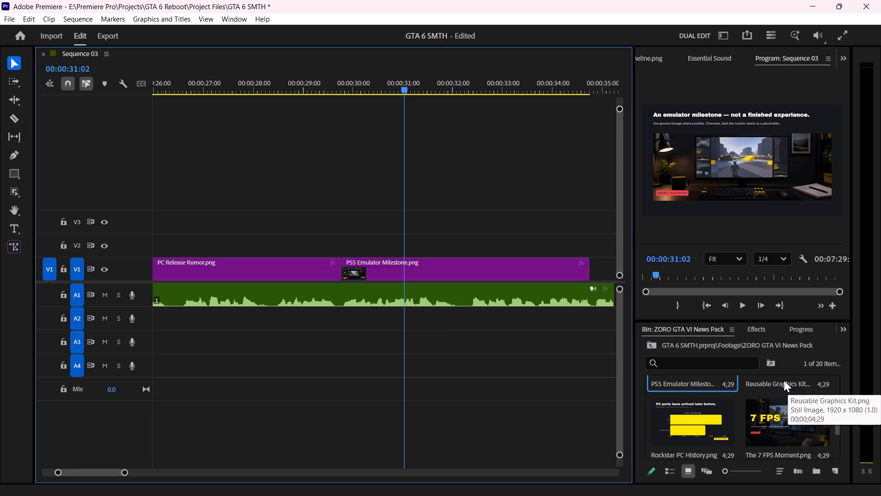
scroll(781, 378, up, 1)
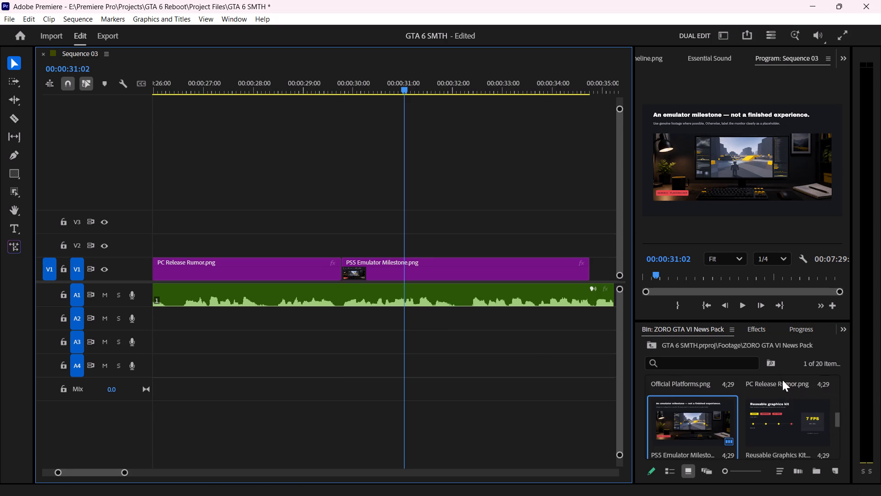
click(782, 406)
drag(782, 411, 609, 311)
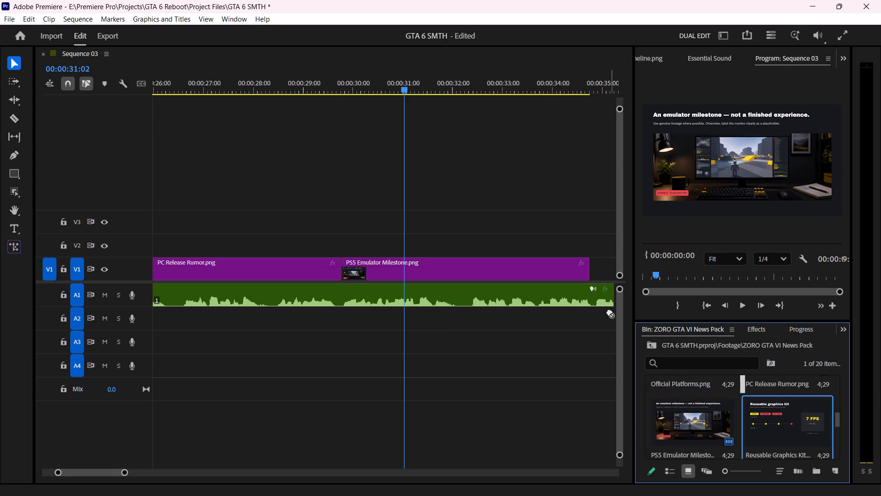
drag(609, 311, 596, 272)
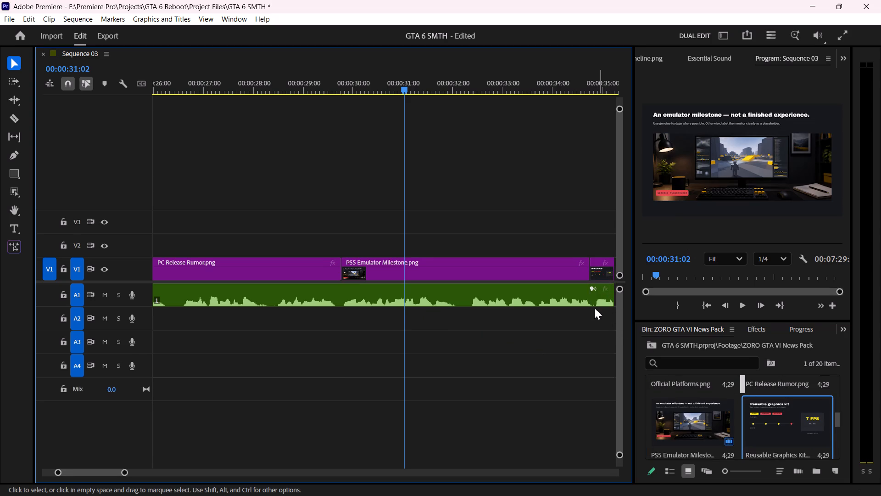
Place Rockstar PC History.png on V1 directly after the Reusable Graphics Kit clip.
scroll(592, 311, down, 2)
scroll(592, 311, down, 20)
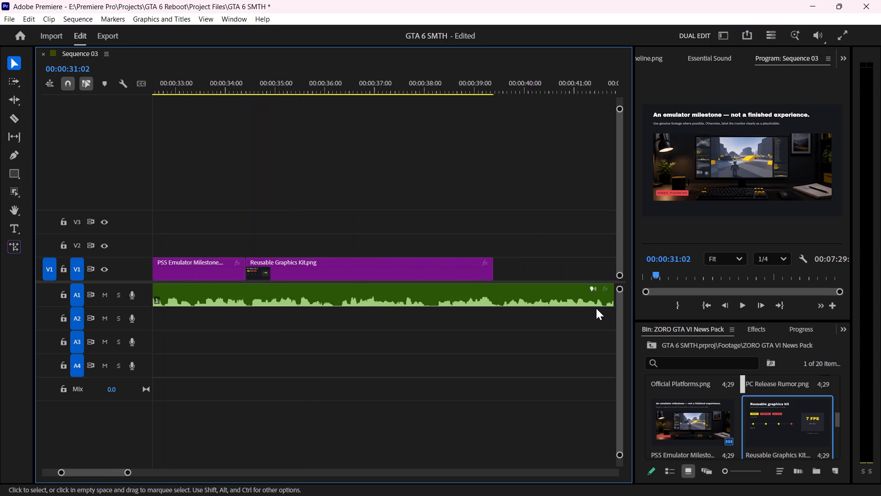
scroll(596, 308, down, 15)
scroll(769, 403, down, 2)
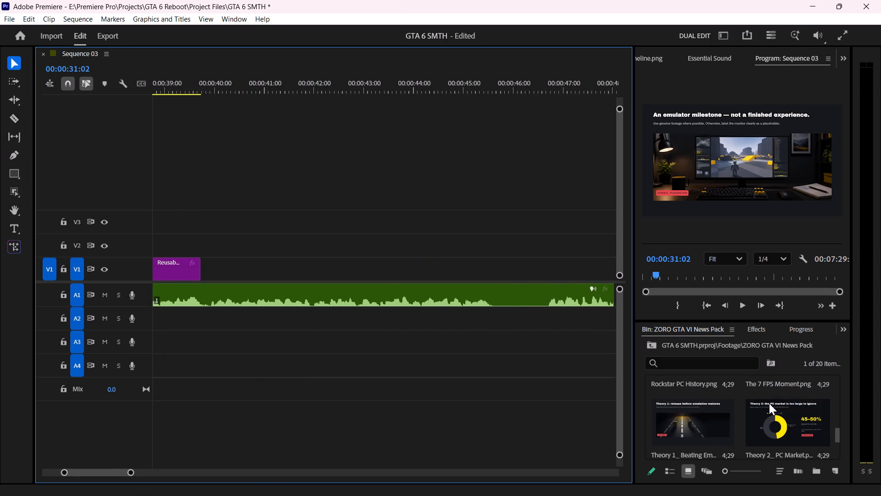
scroll(769, 403, up, 1)
scroll(769, 403, down, 1)
scroll(769, 403, up, 1)
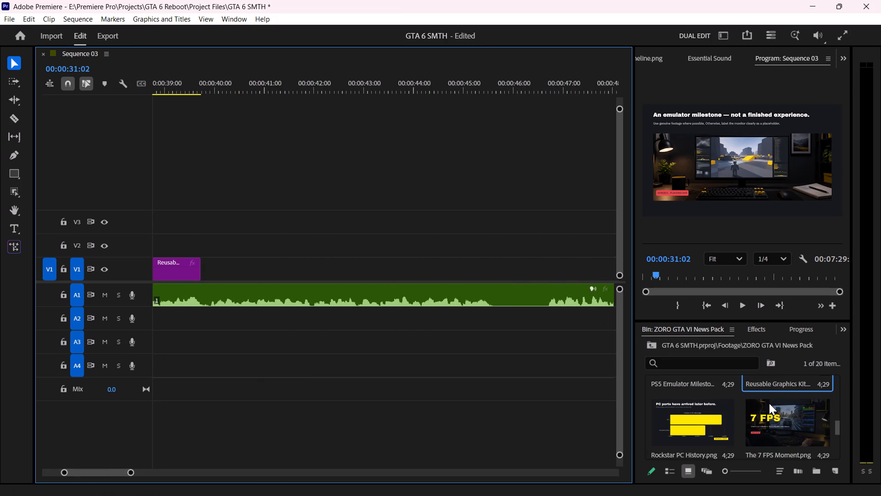
click(721, 419)
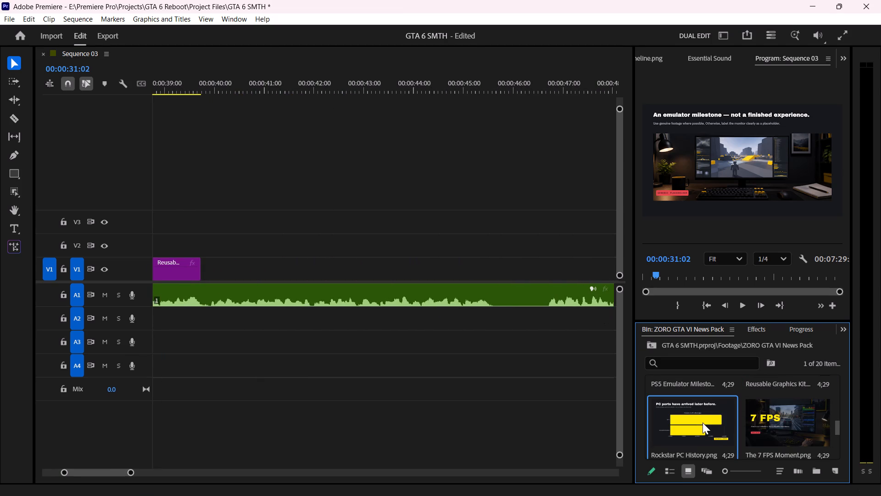
drag(703, 423, 239, 281)
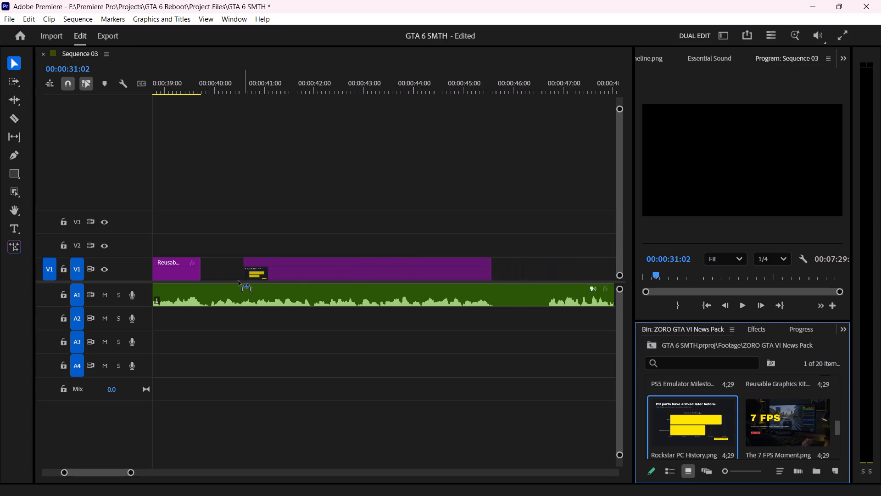
drag(239, 281, 208, 284)
Place The 7 FPS Moment.png on V1 directly after the Rockstar PC History clip.
scroll(477, 373, up, 1)
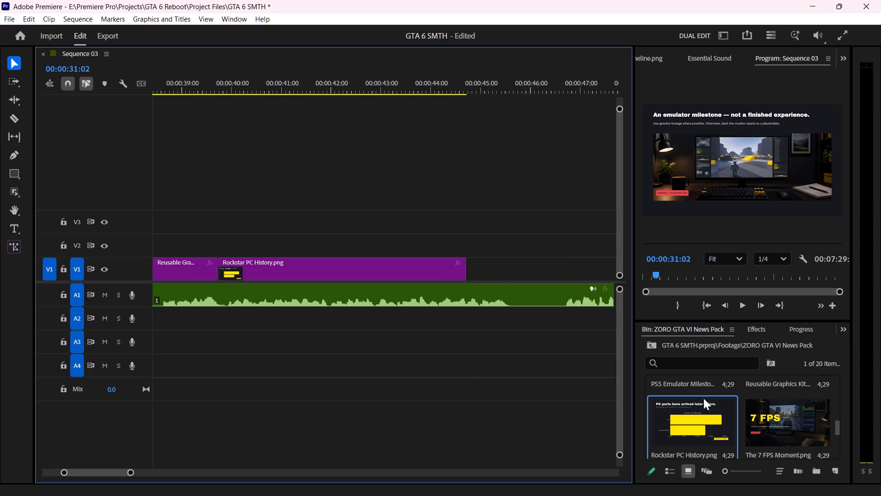
drag(771, 417, 588, 292)
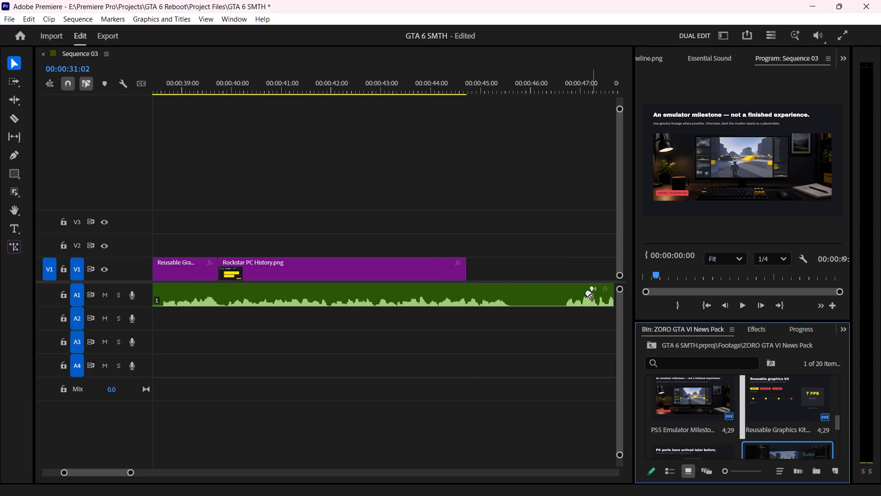
drag(588, 292, 471, 264)
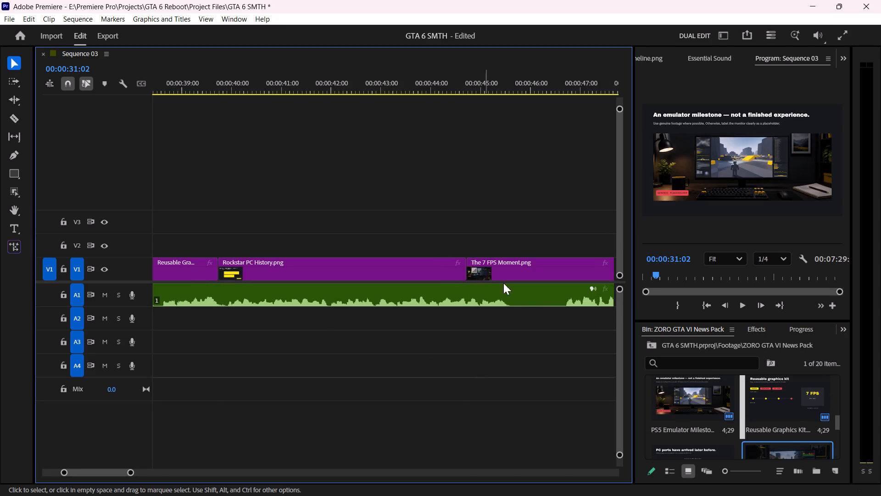
Look through the whole News Pack bin to review which images are already used and which remain.
scroll(753, 366, down, 3)
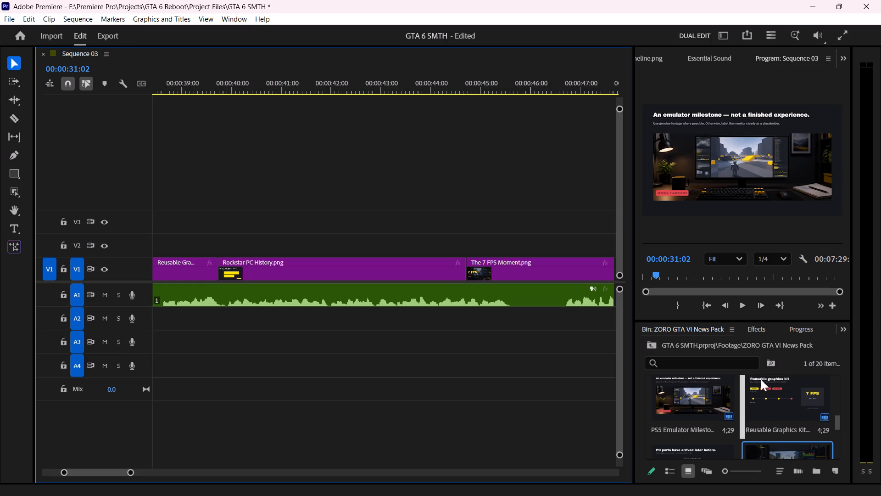
scroll(766, 395, up, 1)
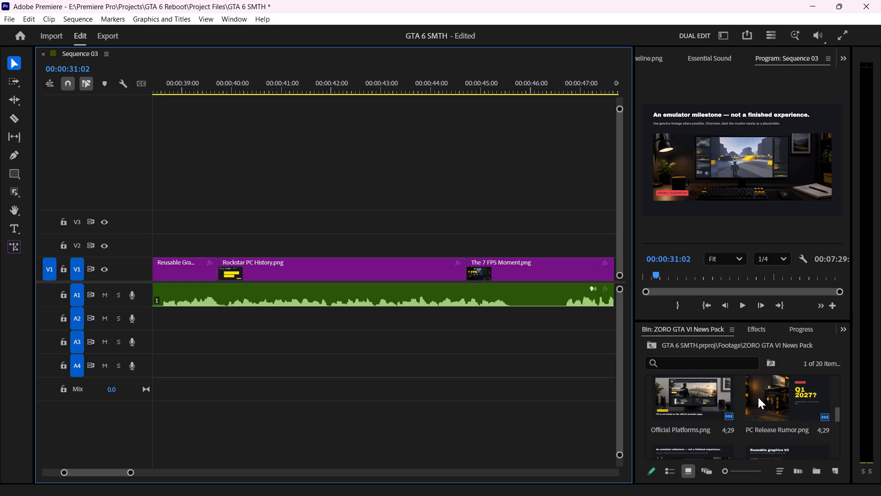
scroll(755, 398, up, 7)
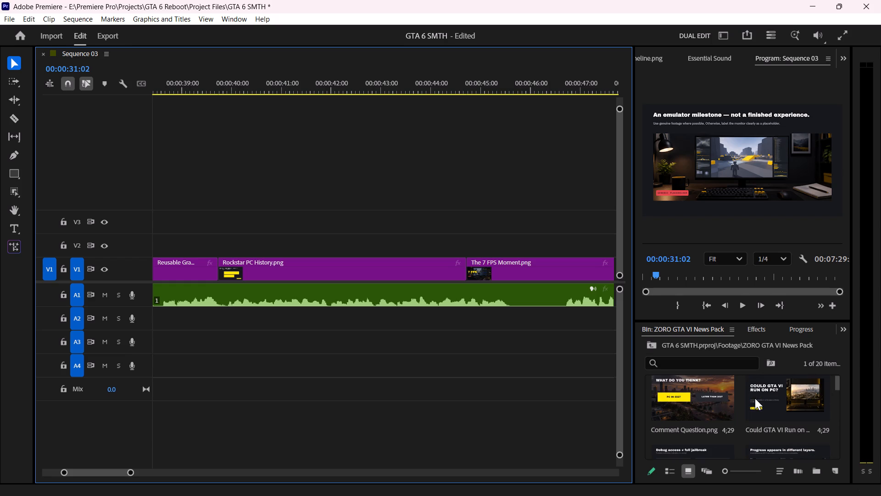
scroll(755, 398, up, 4)
scroll(755, 398, down, 5)
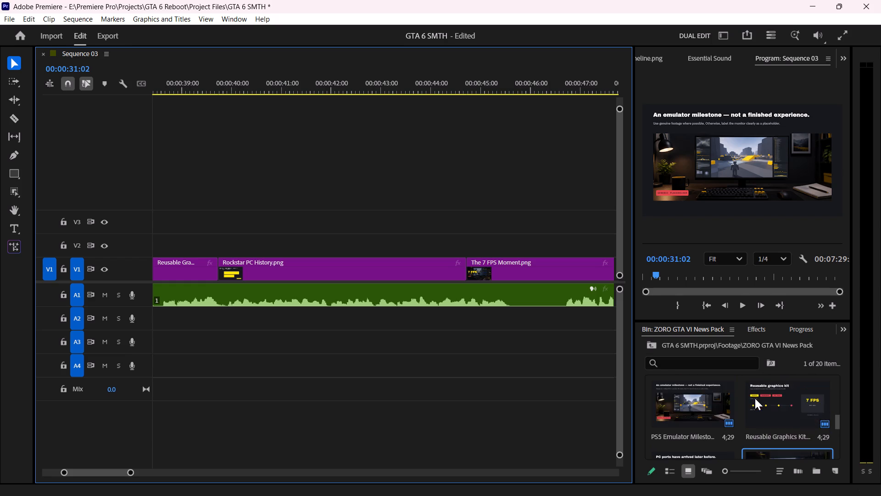
scroll(755, 398, down, 10)
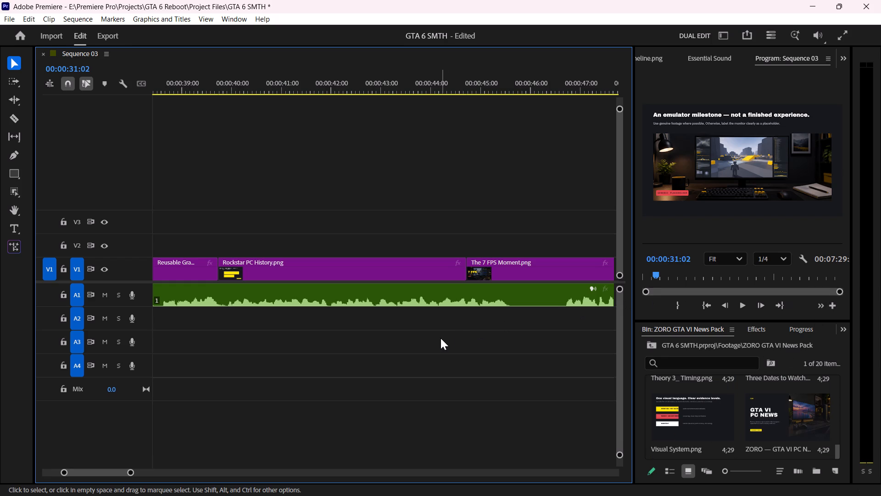
Save the GTA 6 SMTH project.
key(ctrl+s)
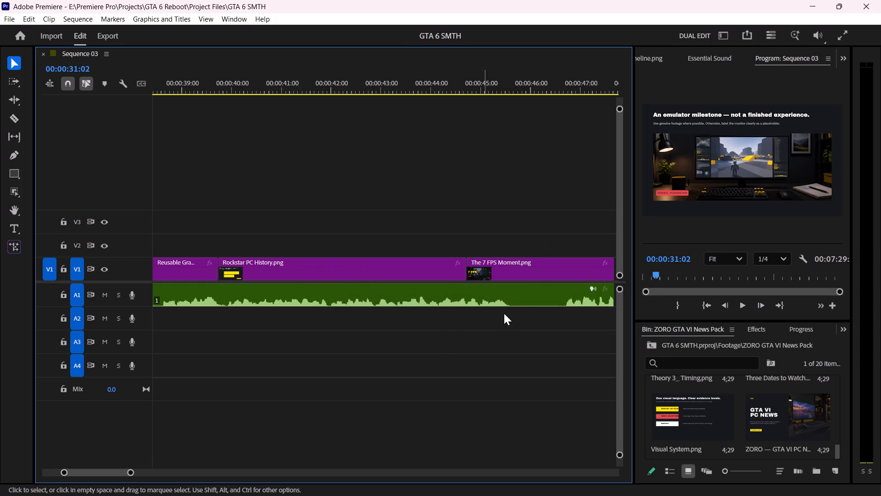
Play the sequence from the start to check the V1 images against the narration.
key(i)
key(space)
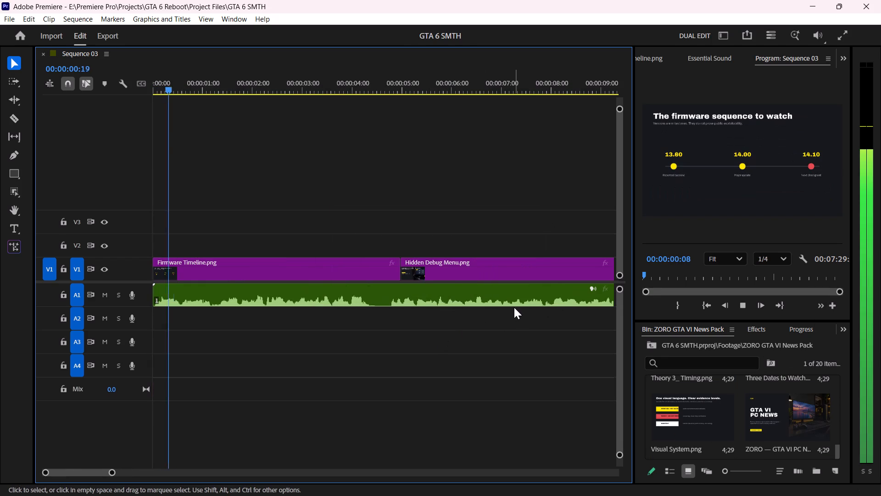